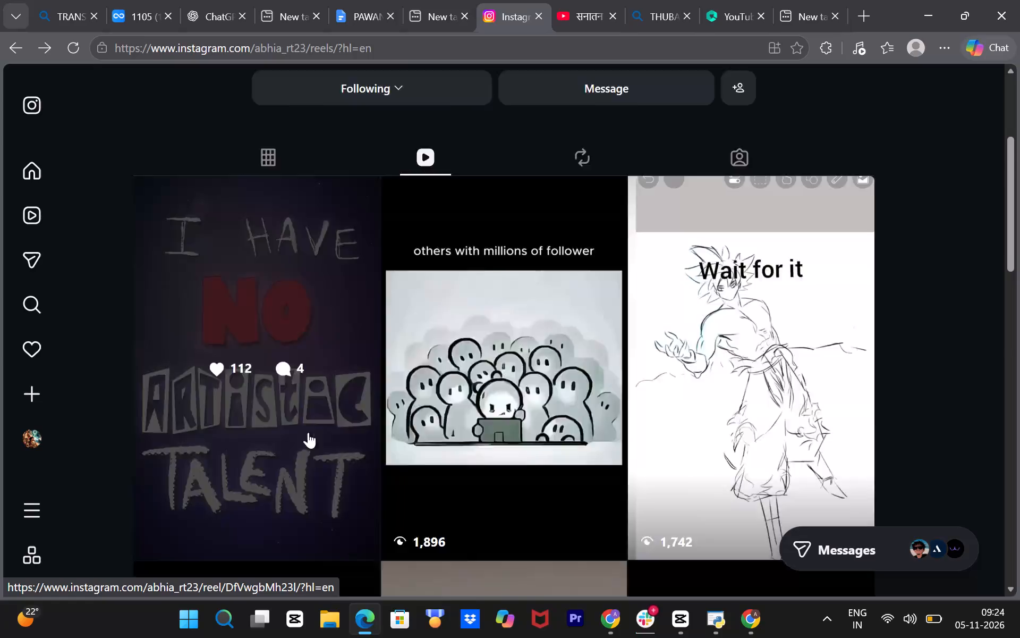
Reload the Instagram profile's reels page and look through the posted reels.
click(73, 52)
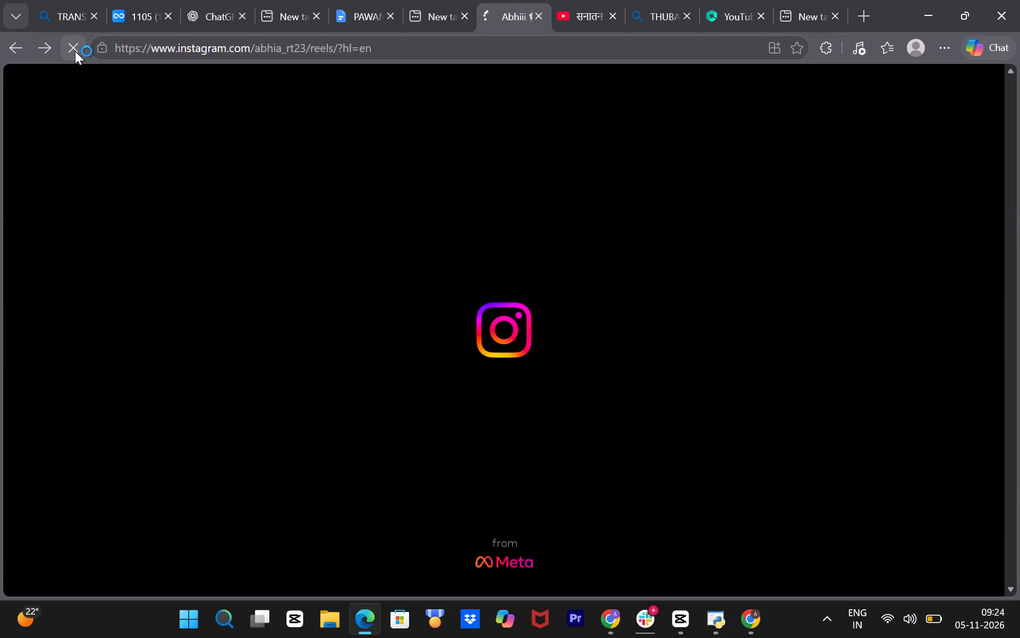
scroll(282, 314, down, 5)
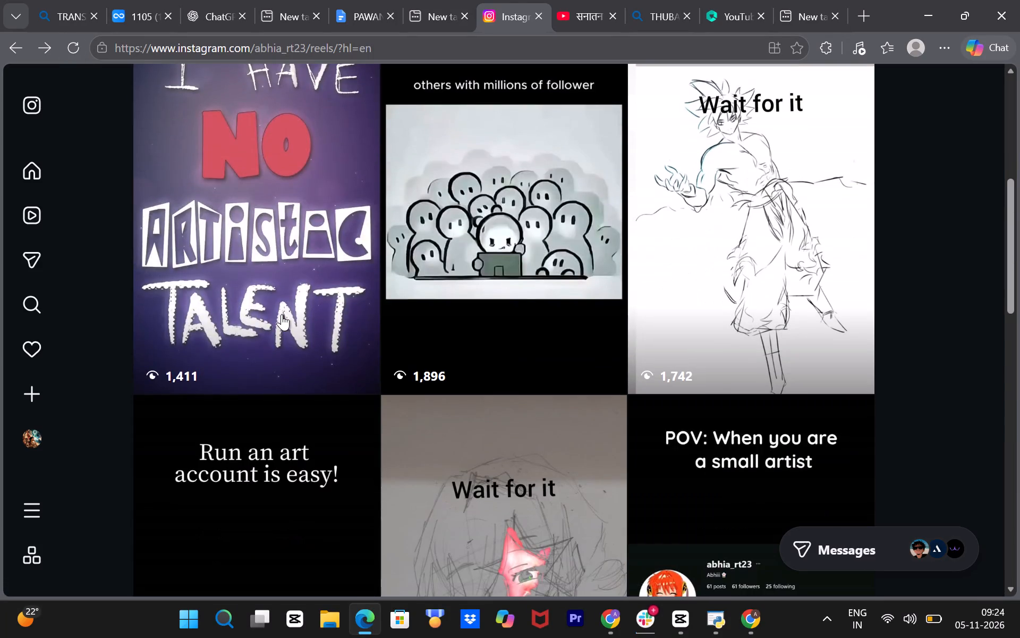
scroll(147, 430, up, 3)
scroll(147, 429, down, 1)
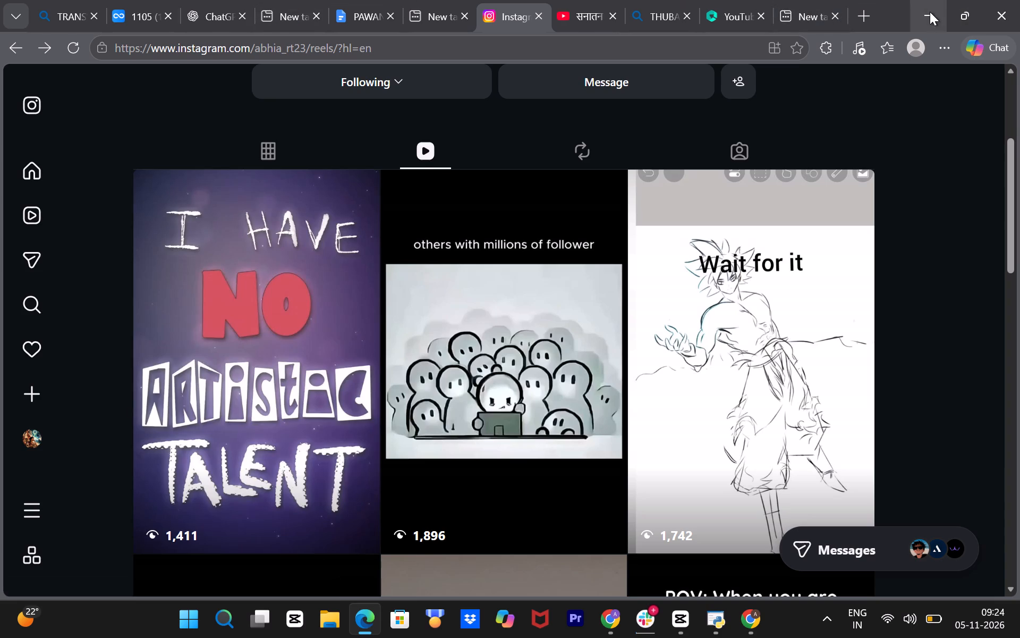
Switch to the CapCut project 1105 (1) and scrub the closing seconds of the timeline to review the title and end screen.
click(930, 12)
drag(691, 361, 685, 362)
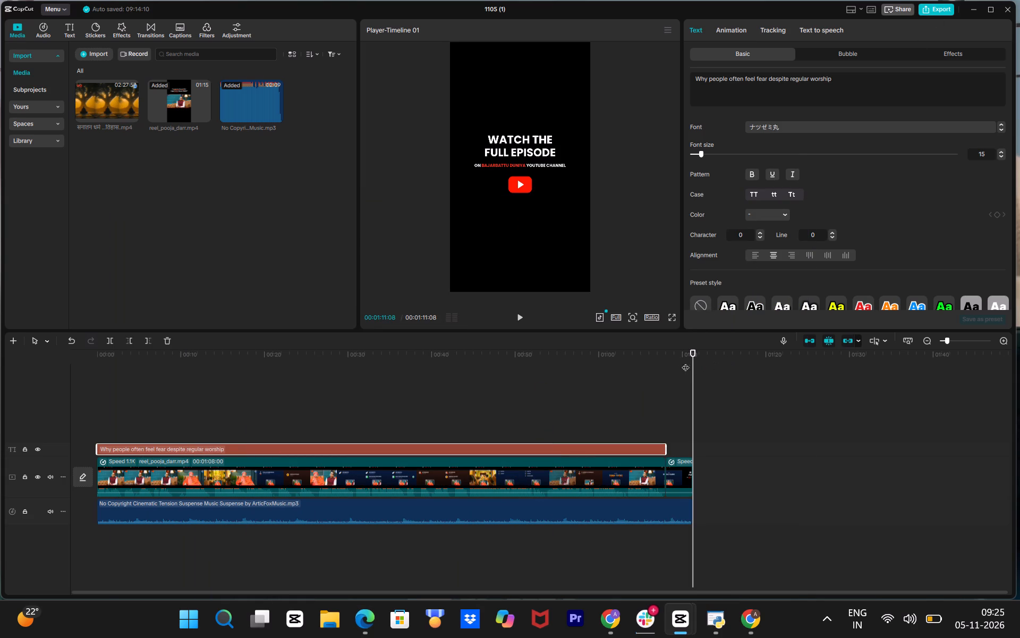
drag(685, 362, 659, 383)
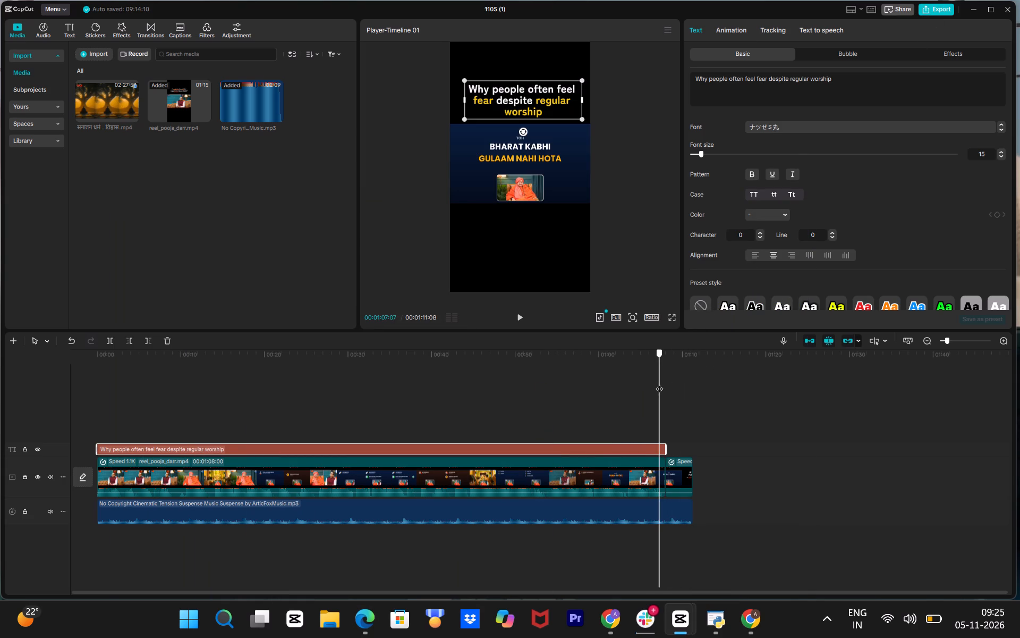
drag(659, 383, 718, 418)
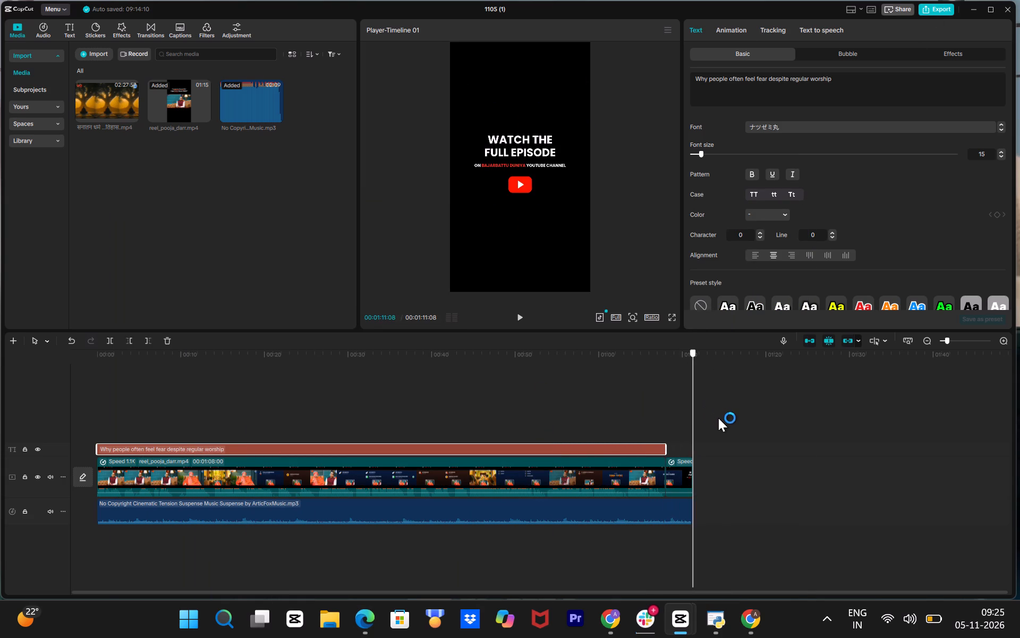
drag(718, 418, 718, 418)
Switch back to the Microsoft Edge browser window.
click(361, 618)
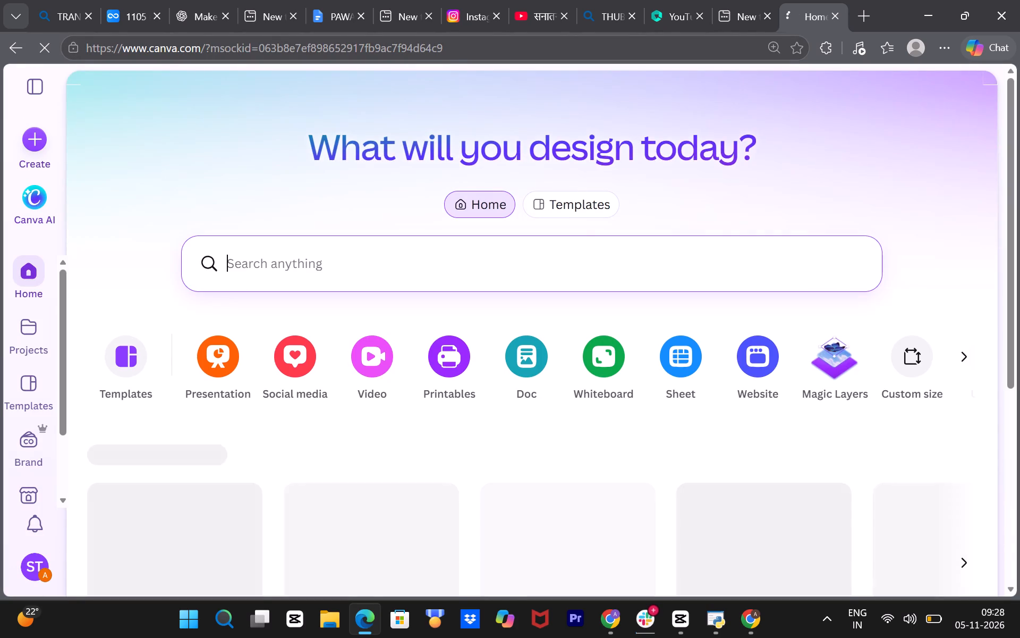
scroll(200, 314, down, 4)
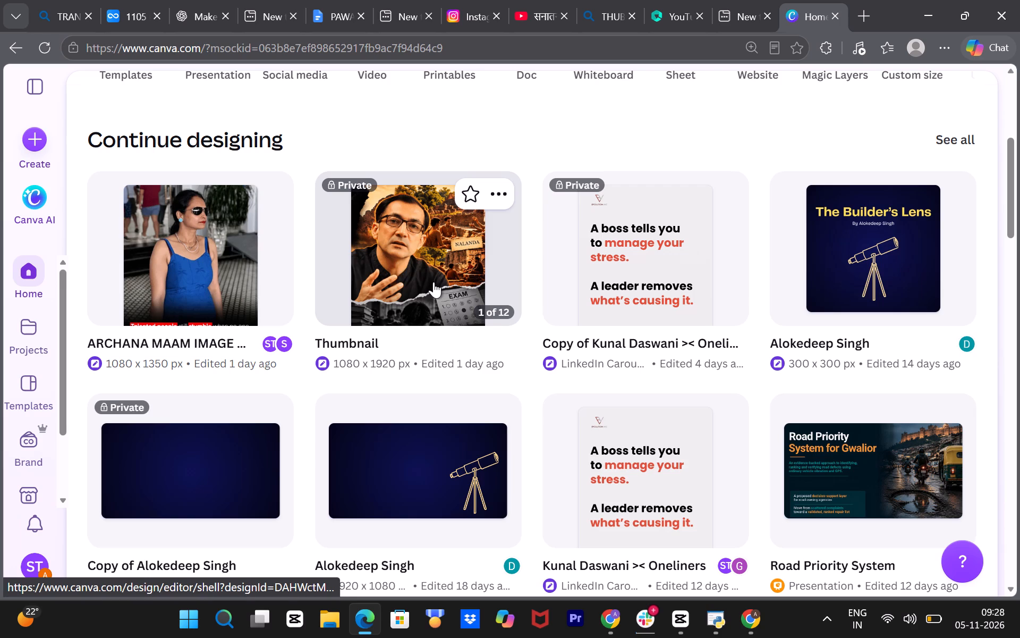
click(431, 278)
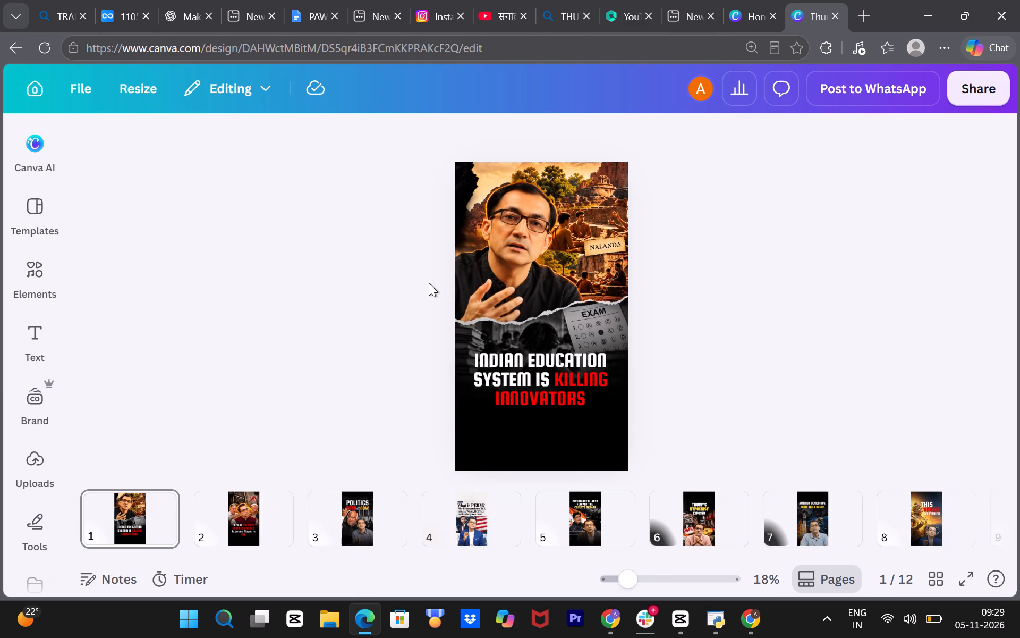
Duplicate page 1 of the Thumbnail design and delete all elements, including the background image, from the copy.
right_click(124, 515)
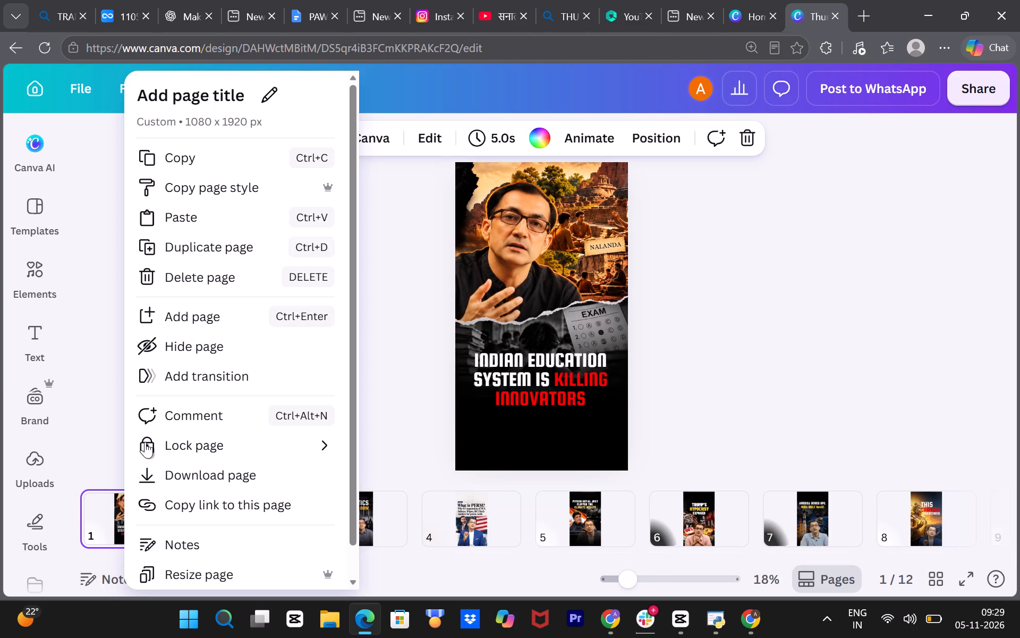
click(186, 245)
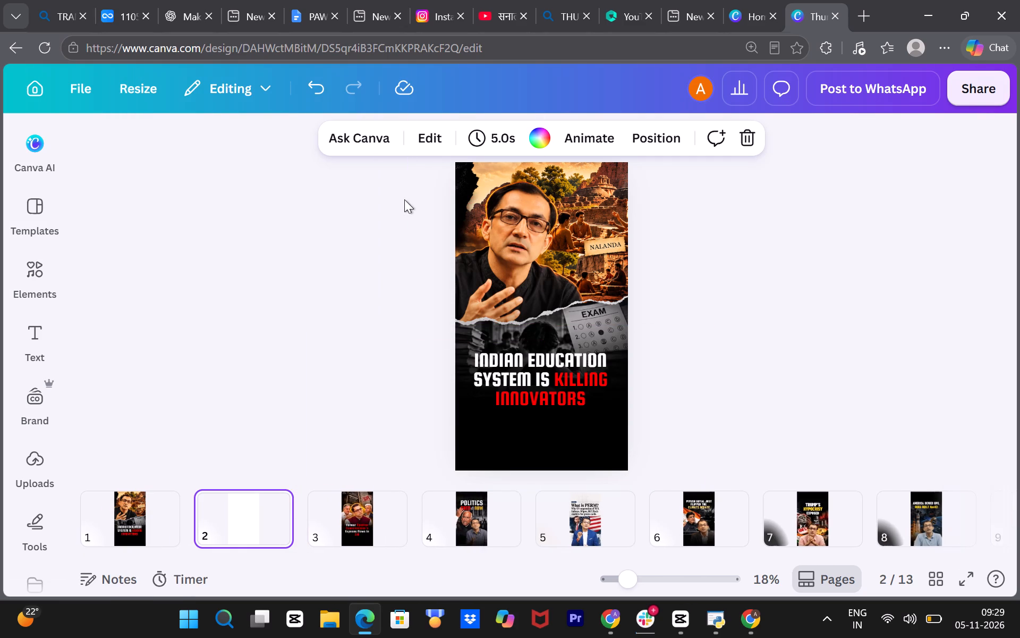
drag(404, 199, 677, 420)
key(BackSpace)
click(540, 354)
key(BackSpace)
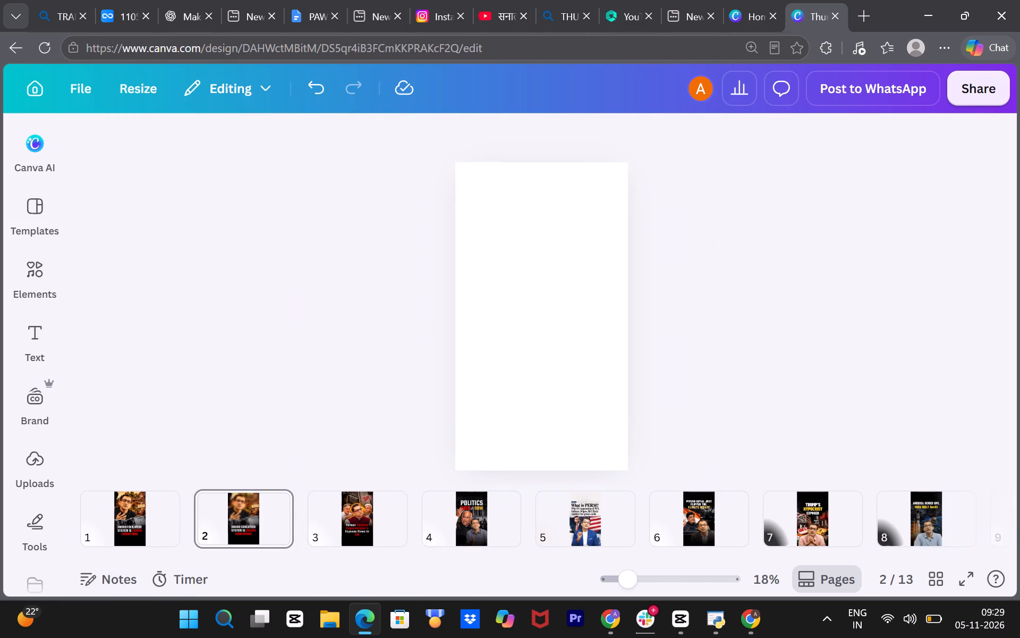
Paste the copied vertical thumbnail onto the blank page 2, align it to the page's top-left corner and enlarge it to fill the page.
click(512, 353)
key(ctrl+v)
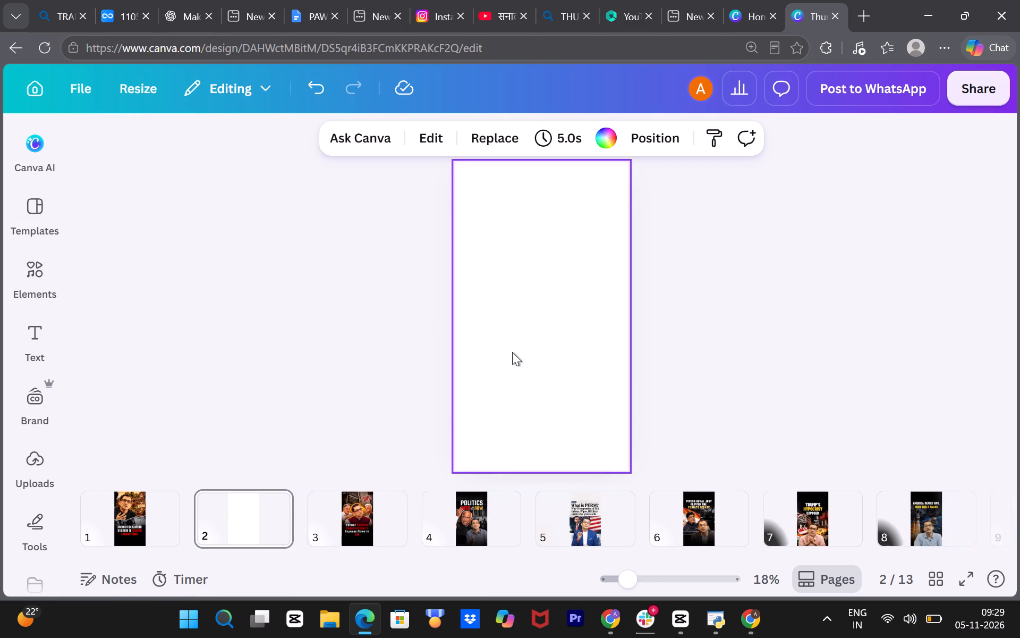
drag(532, 355, 522, 330)
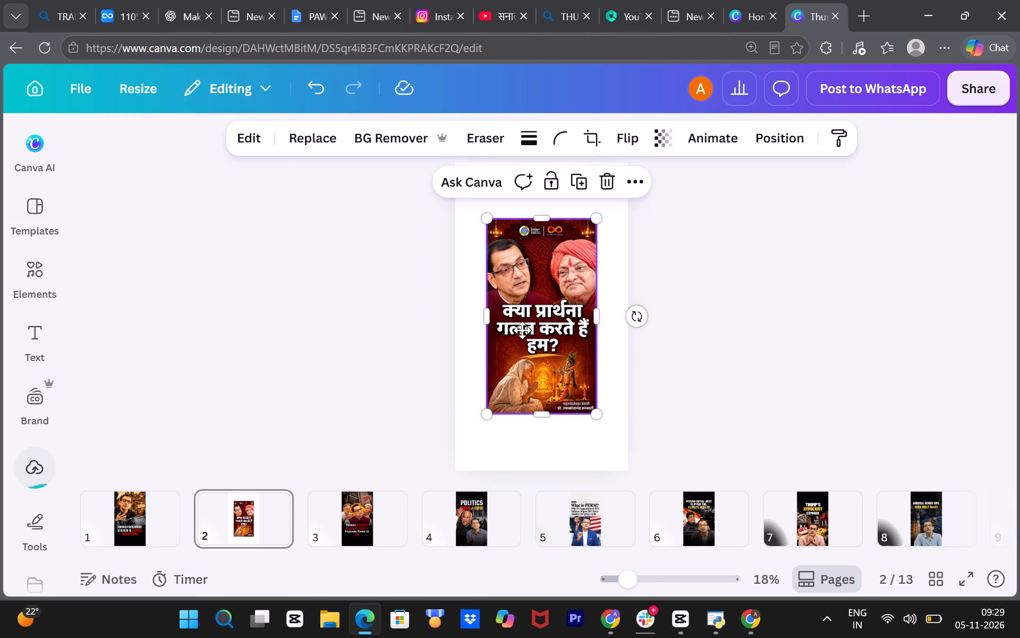
drag(522, 330, 499, 297)
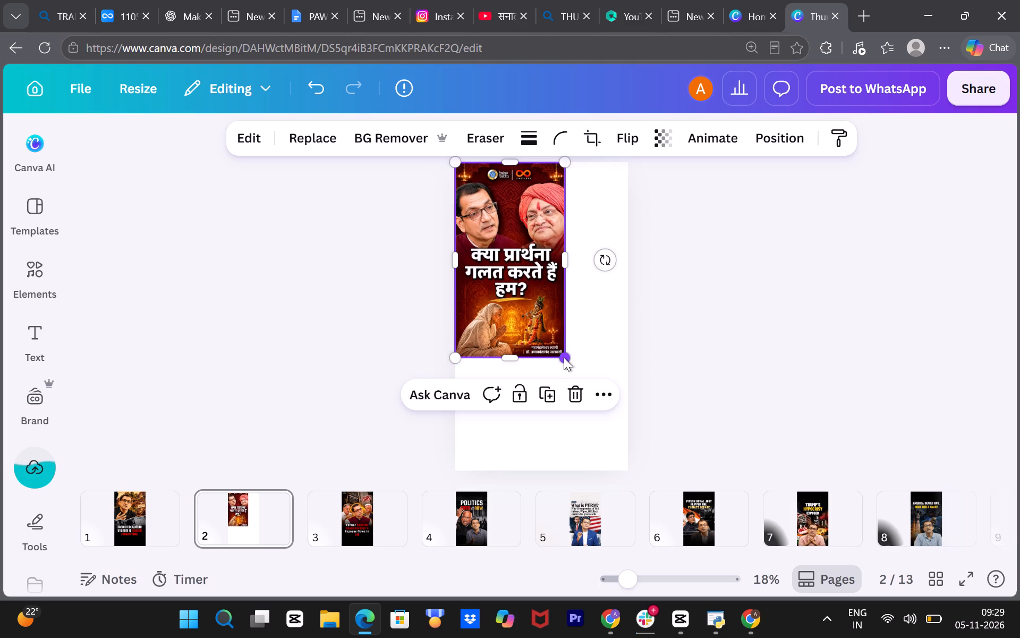
drag(563, 357, 641, 467)
click(672, 414)
Split the pasted thumbnail image into editable layers.
click(546, 365)
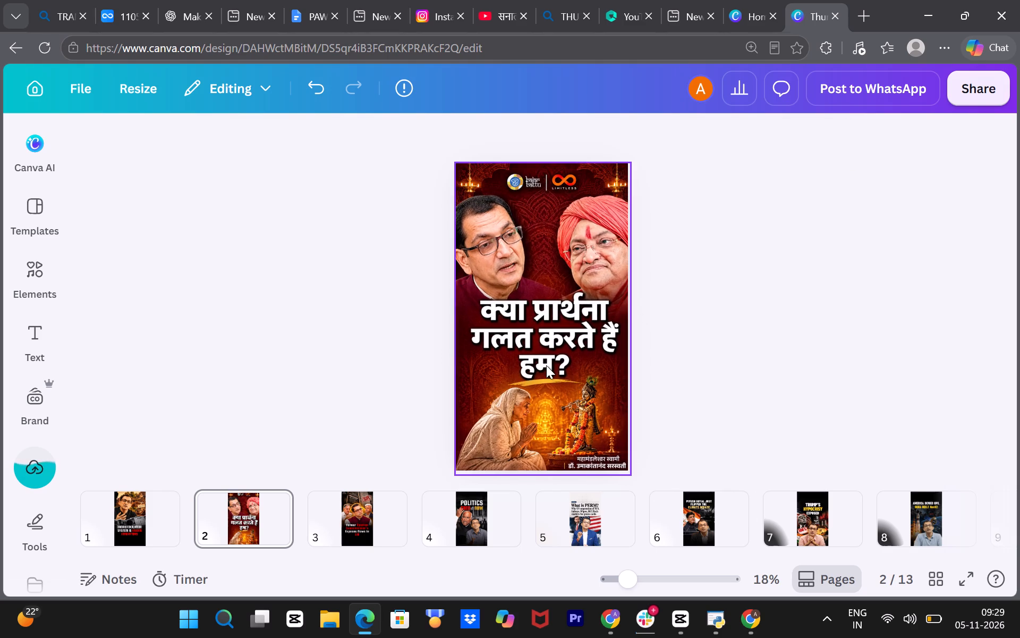
click(244, 133)
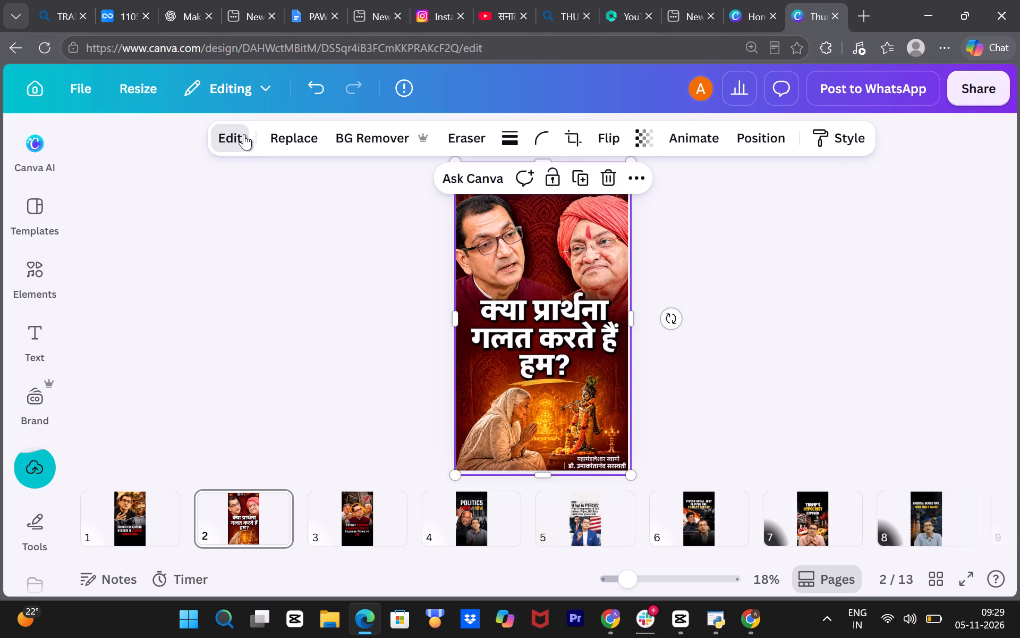
click(165, 371)
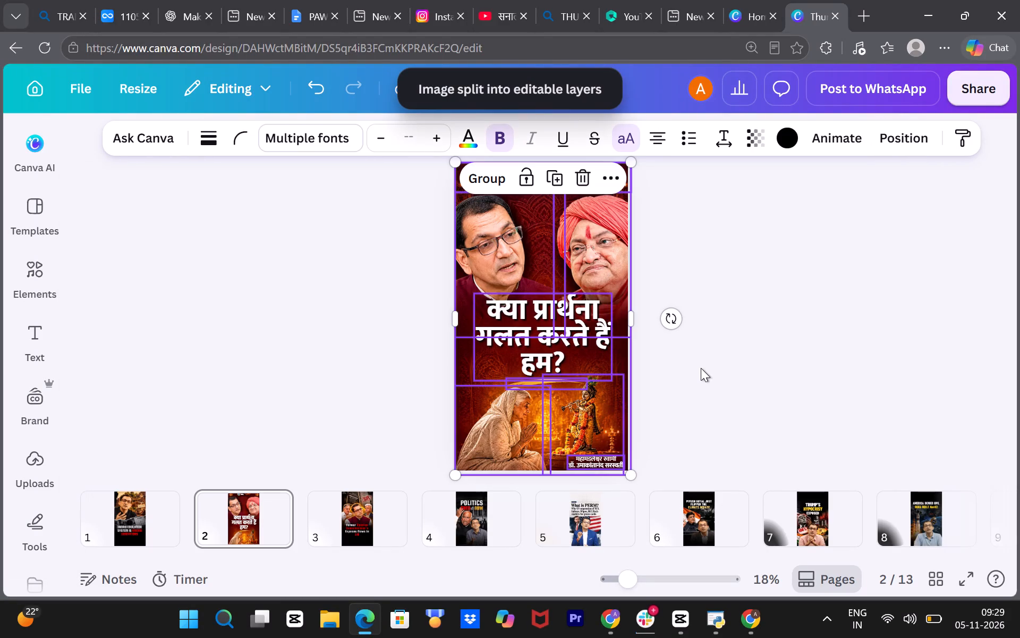
double_click(743, 314)
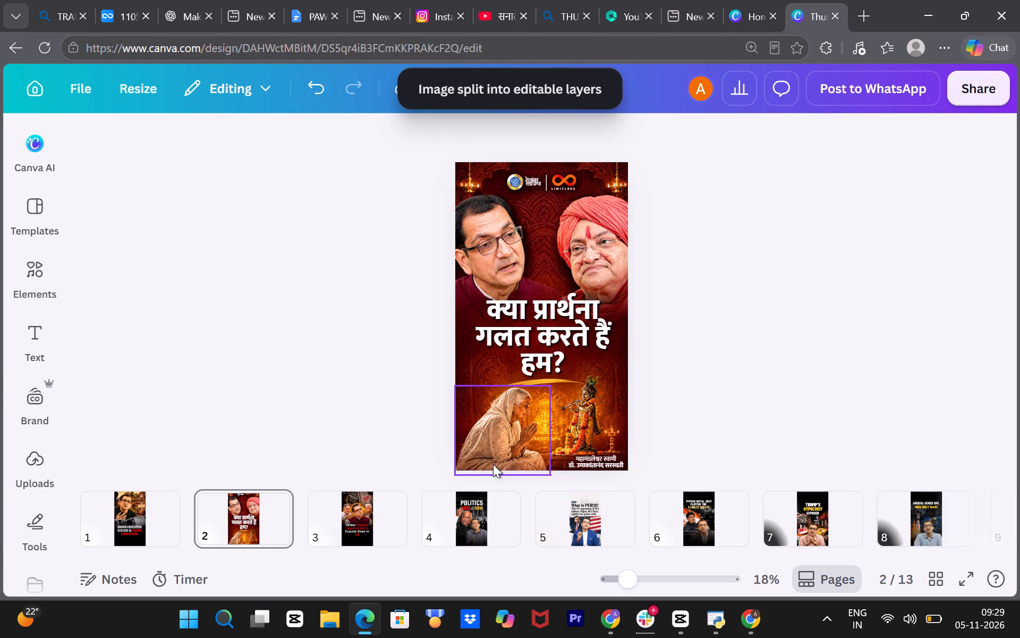
Delete the praying woman, the deity idol and the speaker's name caption from the lower part of page 2.
click(528, 437)
key(BackSpace)
click(572, 427)
key(BackSpace)
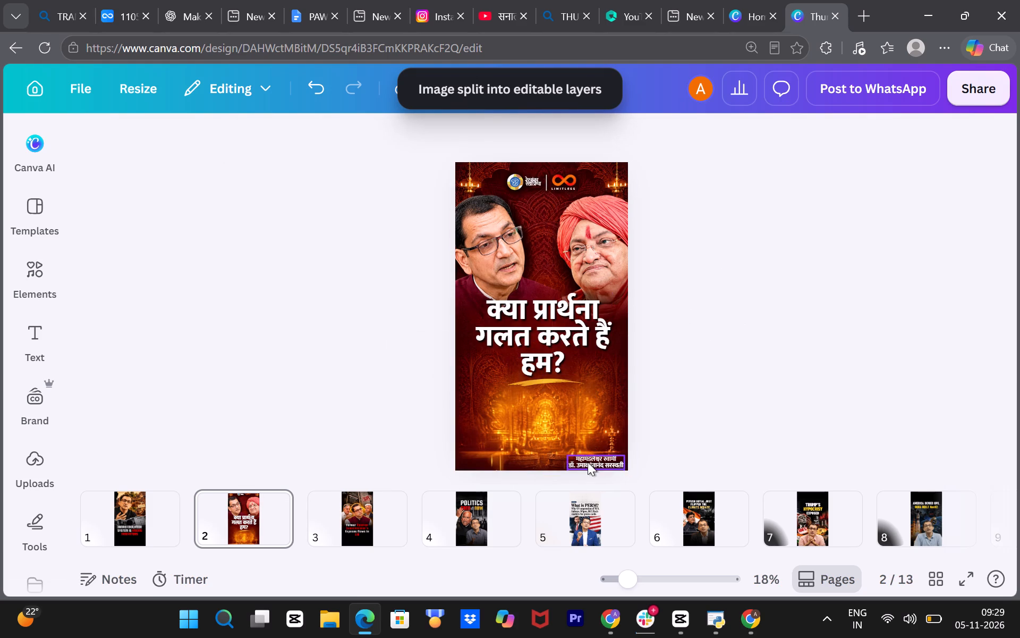
click(589, 462)
key(BackSpace)
Move the Hindi headline down over the glowing shrine and widen its text box slightly.
click(555, 425)
drag(539, 314, 549, 333)
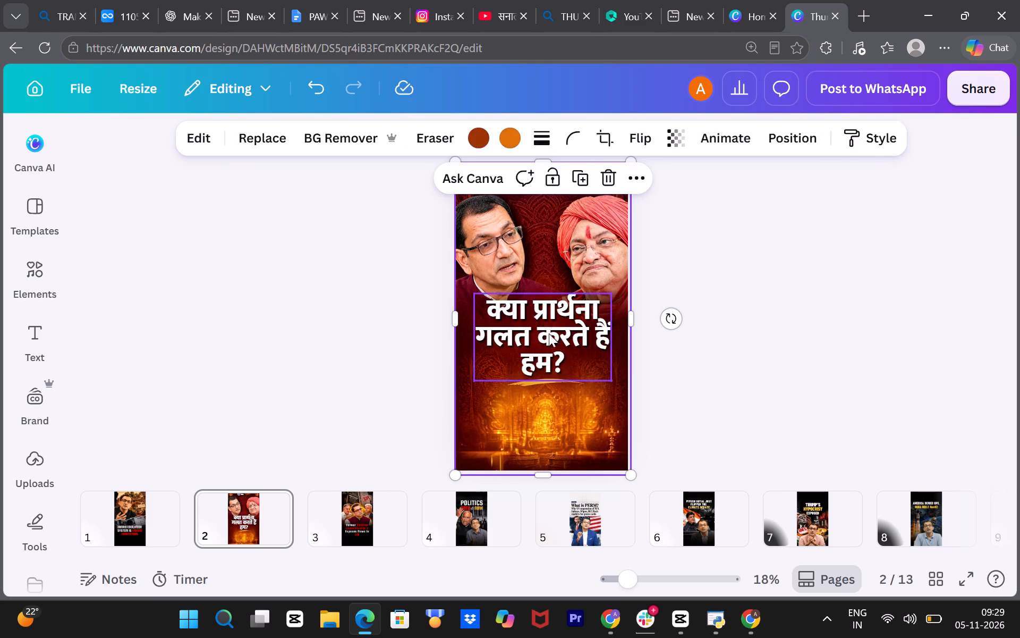
drag(549, 333, 526, 367)
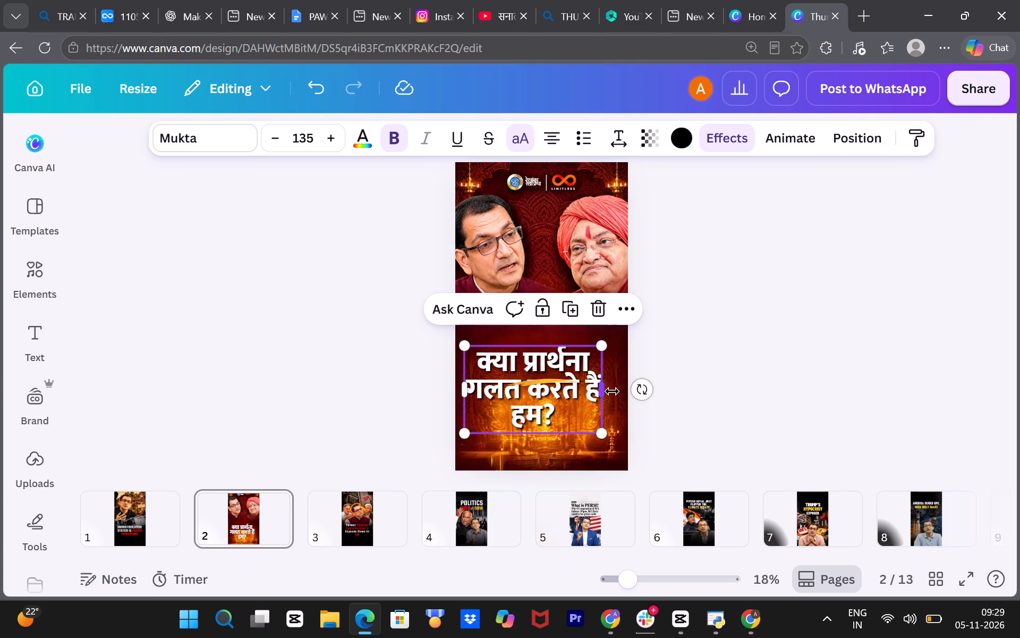
drag(611, 391, 630, 402)
click(353, 293)
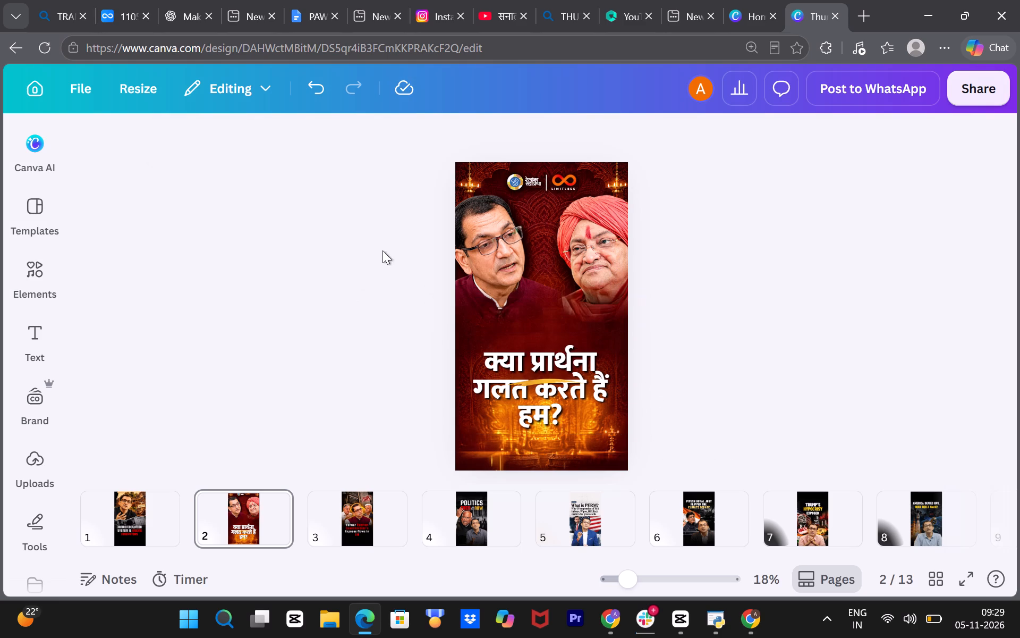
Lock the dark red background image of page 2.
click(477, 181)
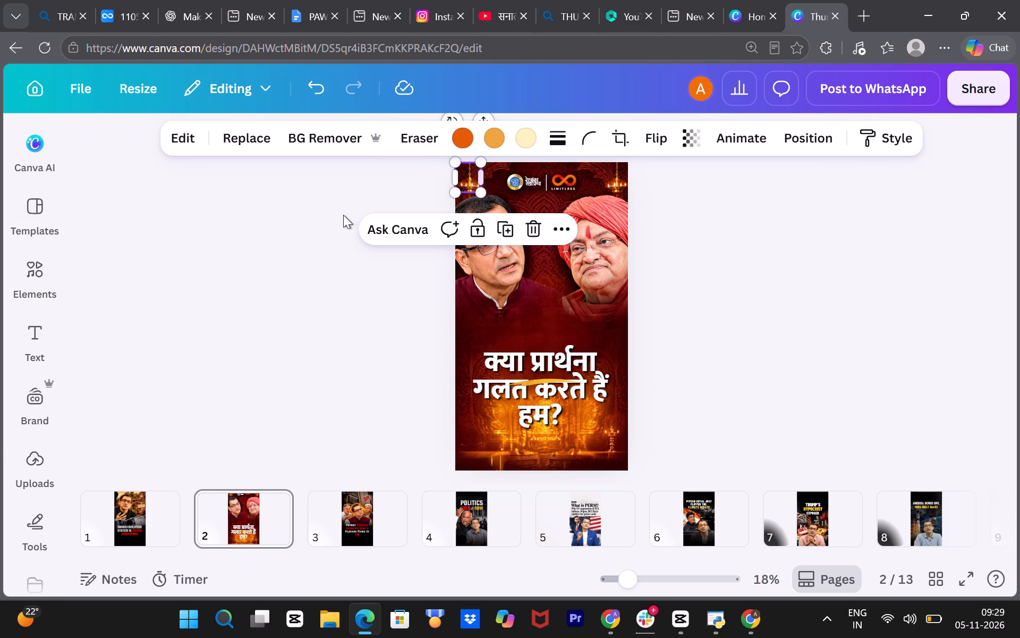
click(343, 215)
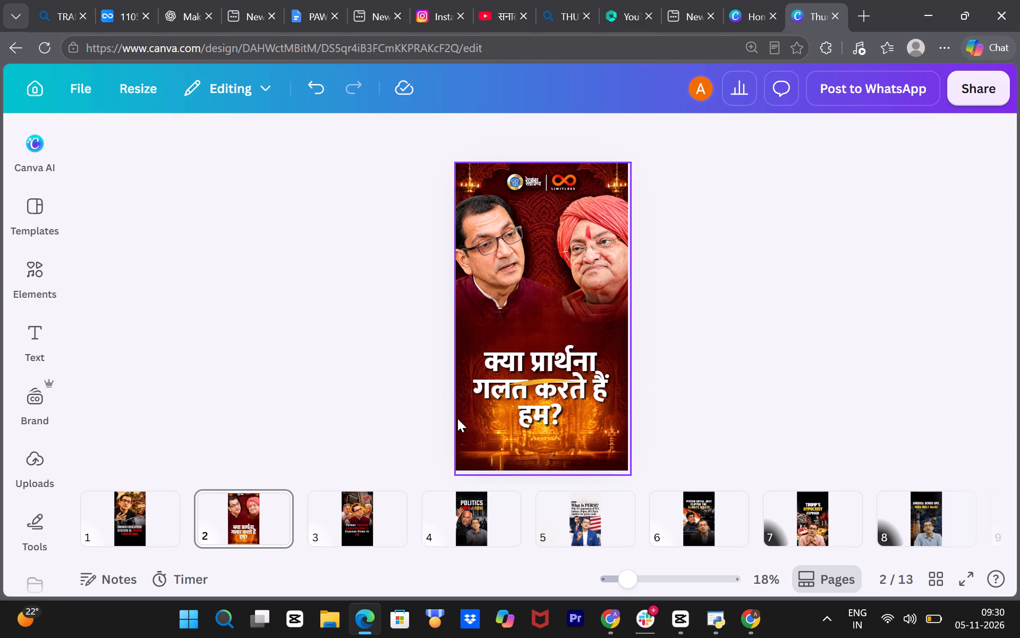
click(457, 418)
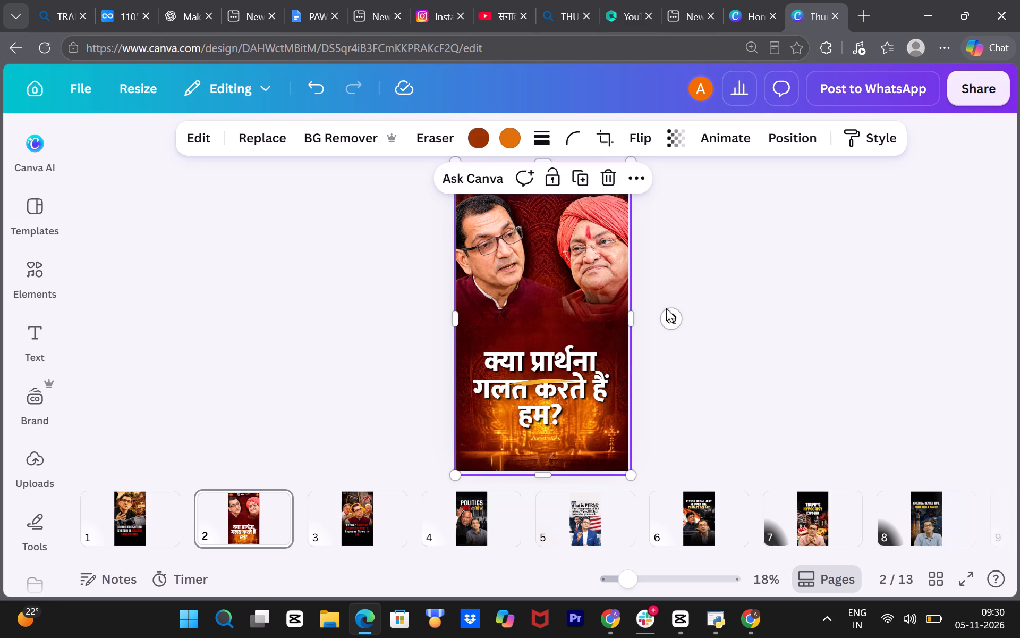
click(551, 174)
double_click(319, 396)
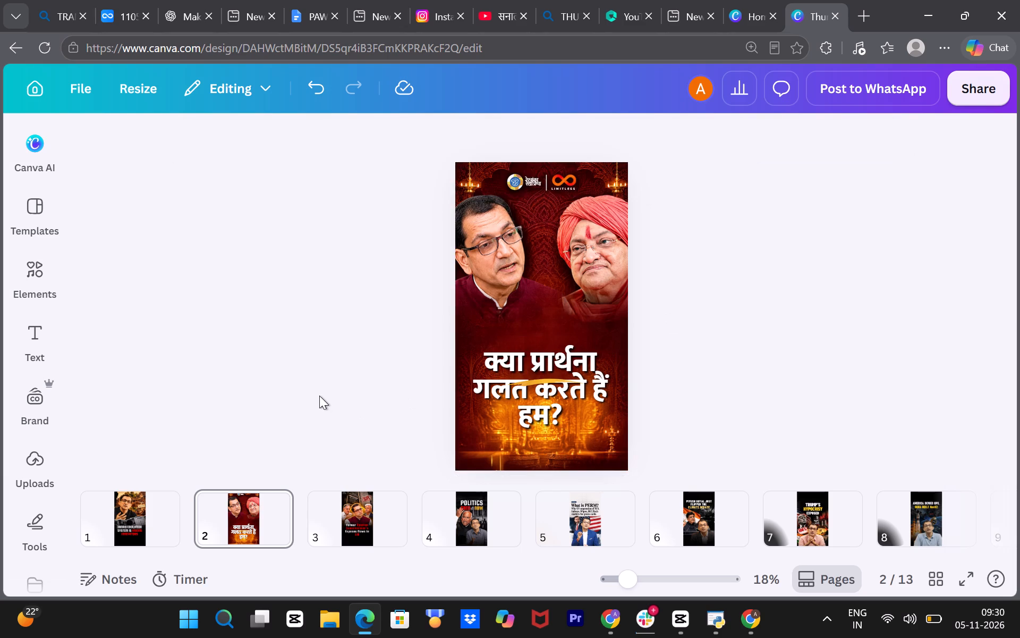
Delete the golden curved stroke behind the headline.
click(542, 387)
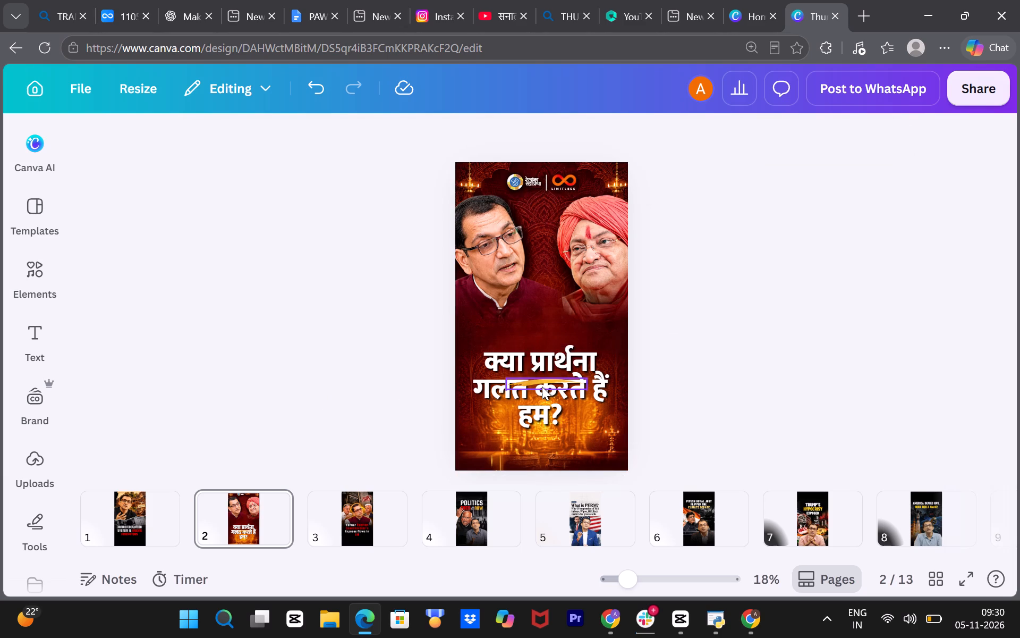
key(BackSpace)
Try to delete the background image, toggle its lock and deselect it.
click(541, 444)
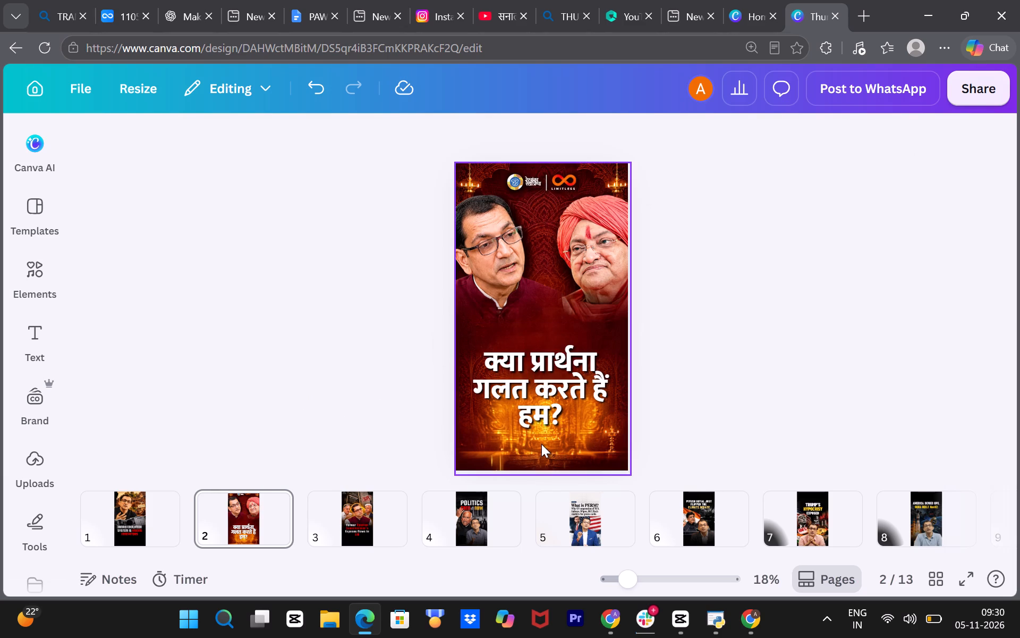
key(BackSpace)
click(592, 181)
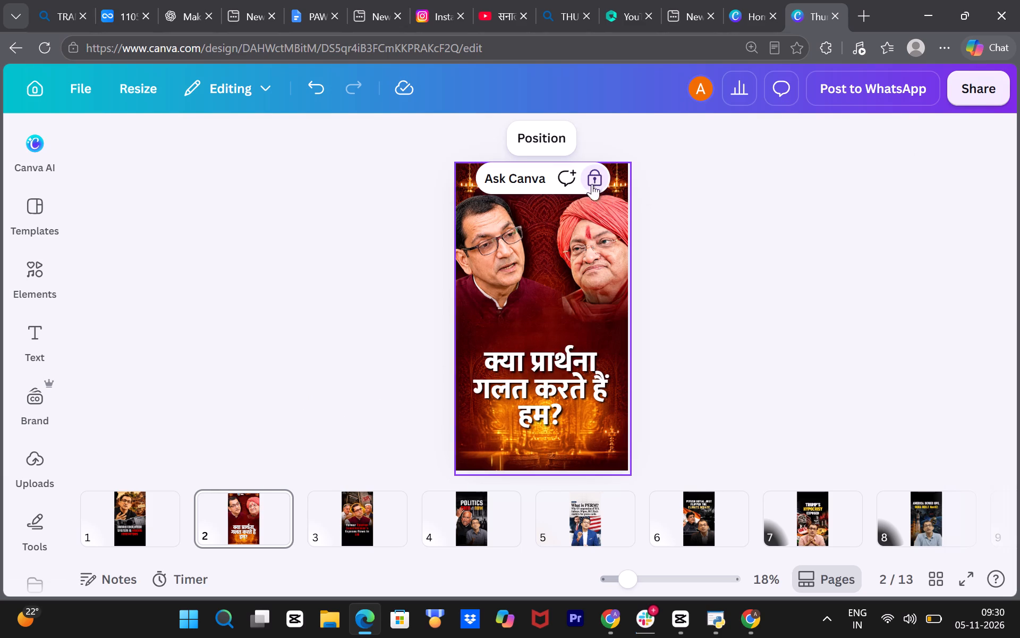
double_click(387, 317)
Move the Hindi headline up slightly, just below the two men.
drag(528, 382, 526, 349)
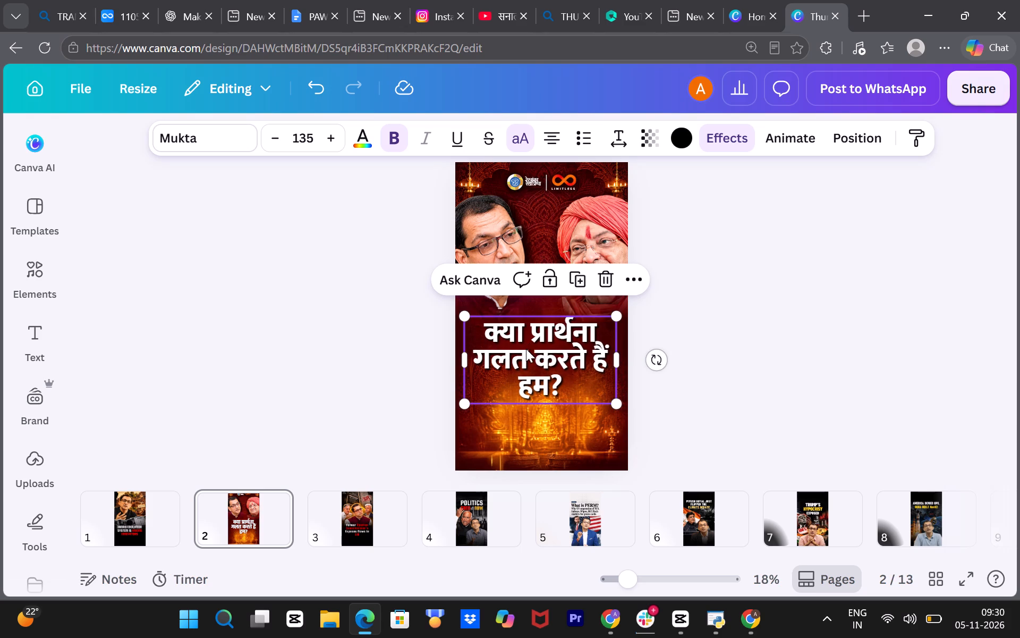
Copy the EDIT 1 text hook "Why does India confuse superstition with spirituality?" from the PAWAN VIDEO EDITING DOC.
click(295, 0)
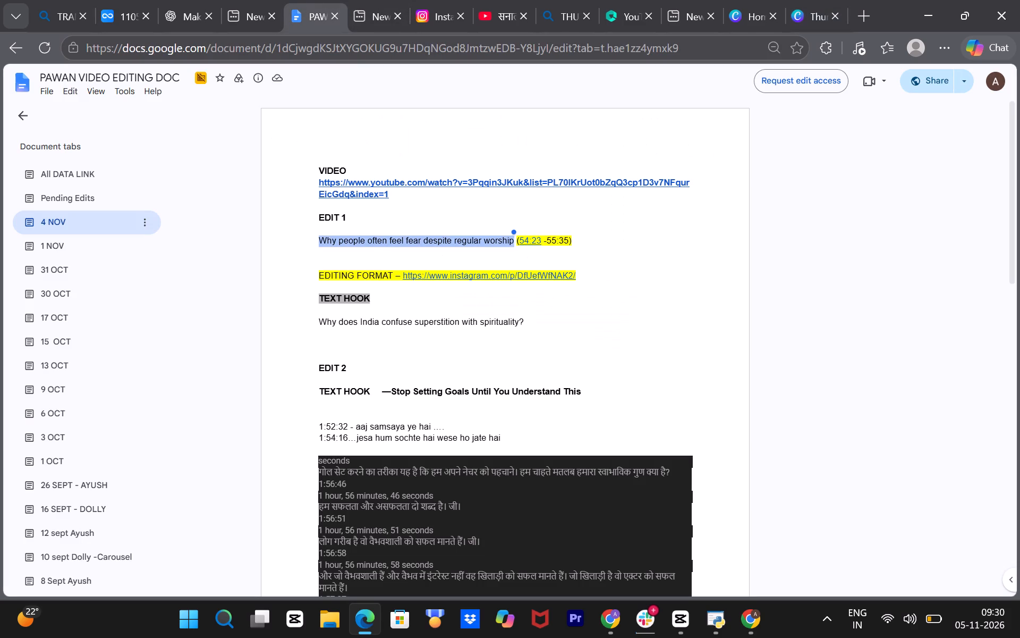
drag(321, 322, 539, 320)
key(ctrl+c)
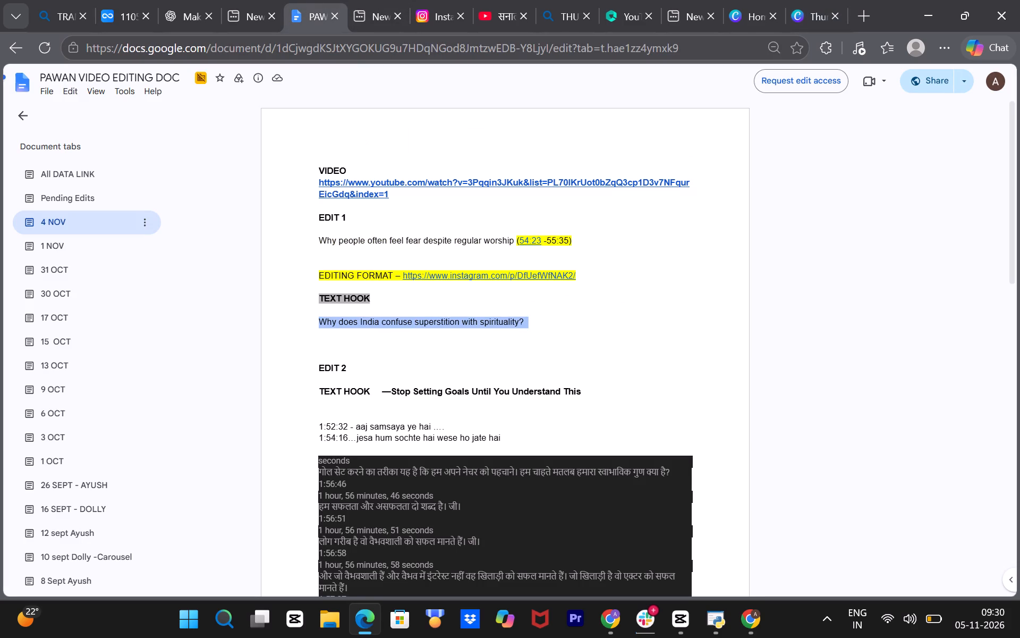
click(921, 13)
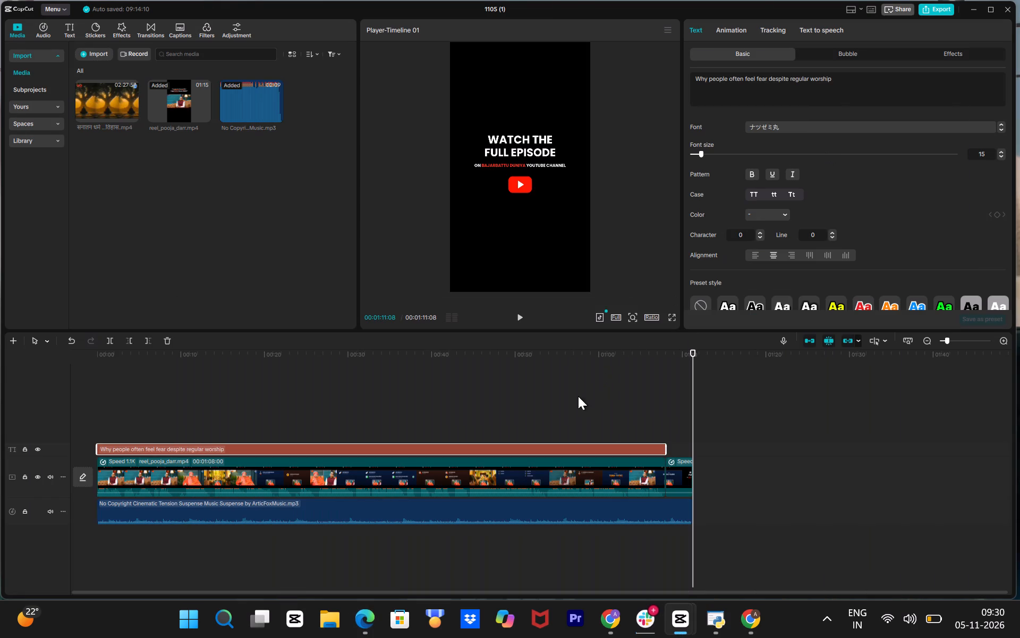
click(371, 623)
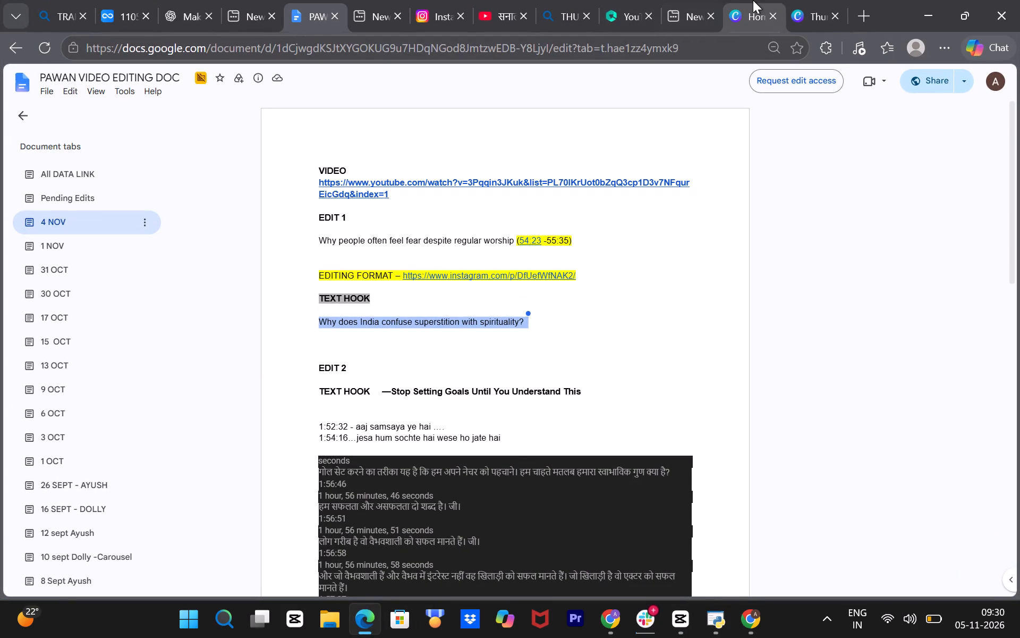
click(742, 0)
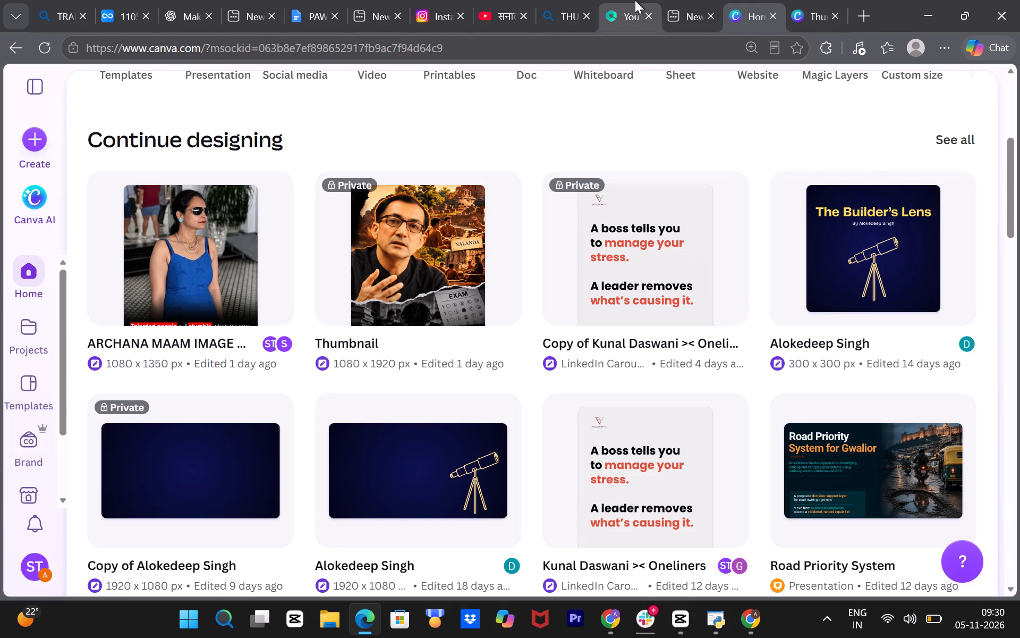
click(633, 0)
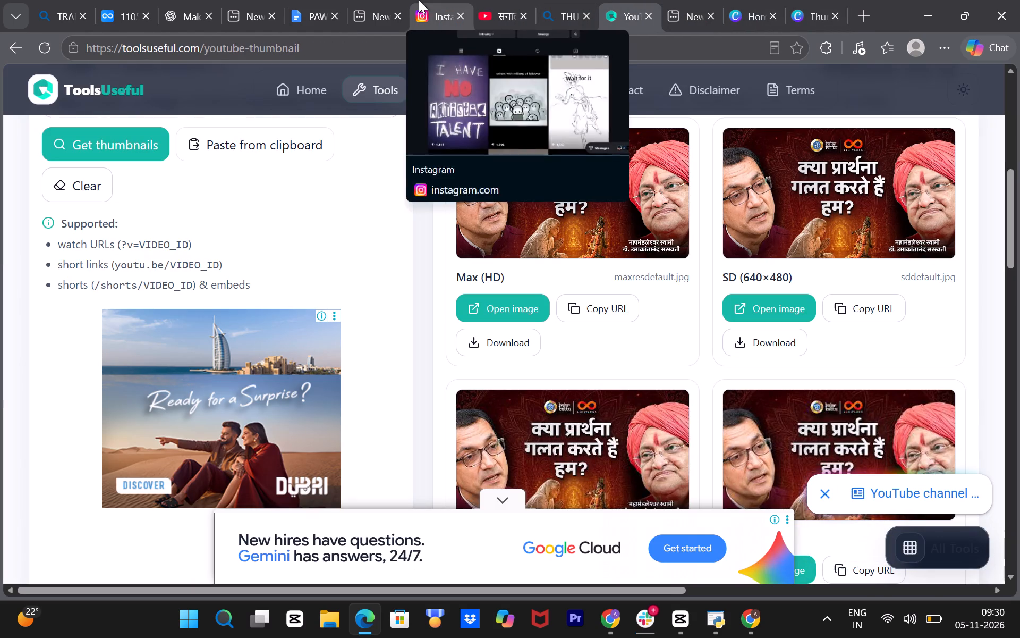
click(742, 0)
In the Canva Thumbnail design, replace the Hindi headline with the copied hook "WHY DOES INDIA CONFUSE SUPERSTITION WITH SPIRITUALITY?".
click(801, 7)
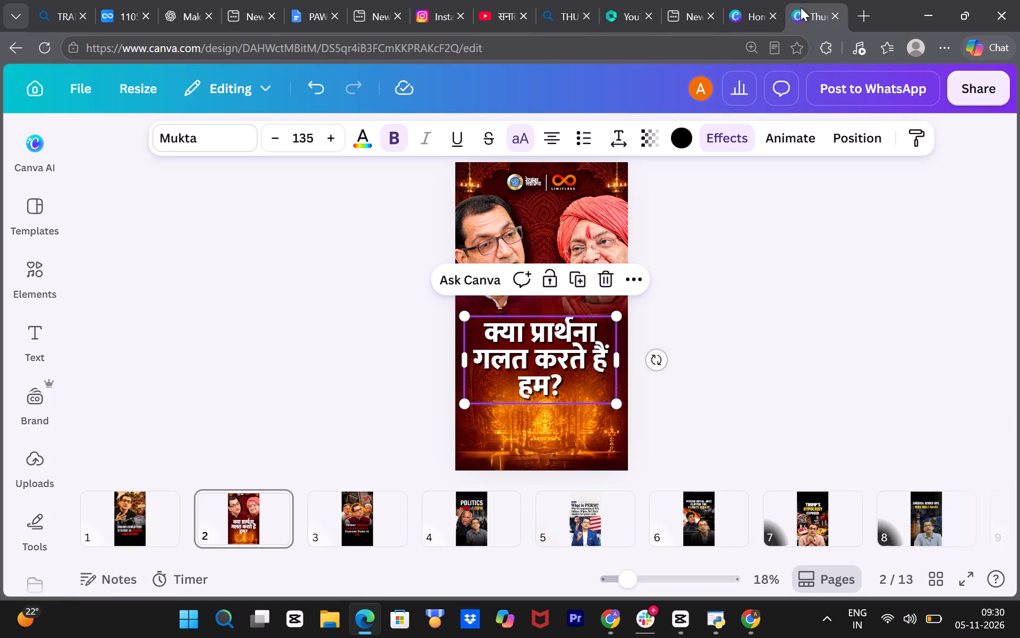
double_click(552, 367)
key(BackSpace)
key(BackSpace)
key(BackSpace)
key(BackSpace)
key(BackSpace)
key(BackSpace)
key(BackSpace)
key(BackSpace)
key(BackSpace)
key(BackSpace)
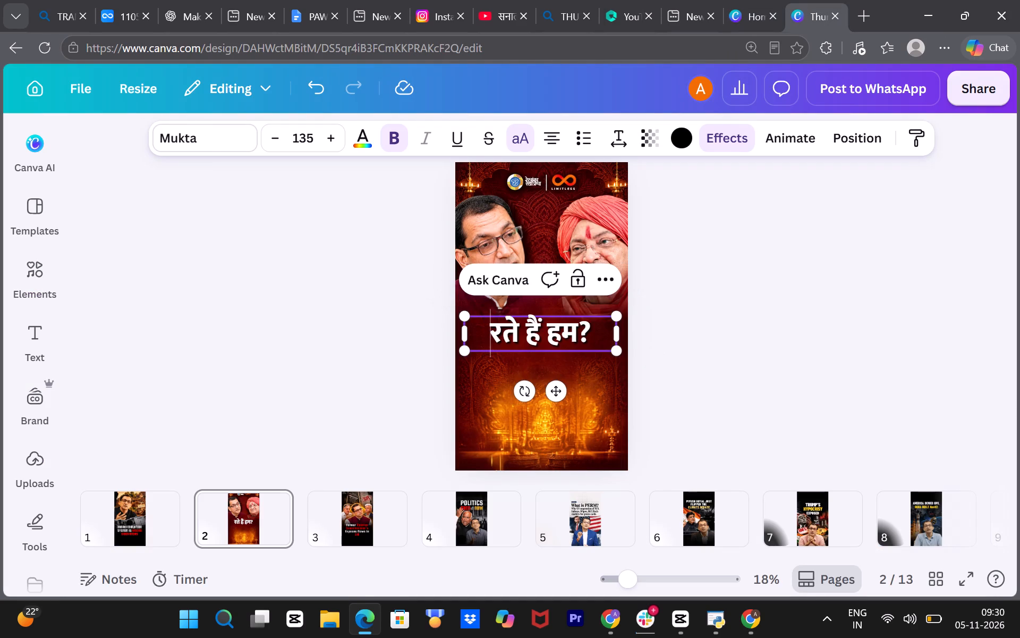
key(Right)
key(Right)
key(Right)
key(Right)
key(Right)
key(Right)
key(Right)
key(Right)
key(Right)
key(Right)
key(Right)
key(Right)
key(BackSpace)
key(BackSpace)
key(BackSpace)
key(BackSpace)
key(BackSpace)
key(BackSpace)
key(BackSpace)
key(BackSpace)
key(BackSpace)
key(BackSpace)
key(BackSpace)
key(BackSpace)
key(BackSpace)
key(BackSpace)
key(BackSpace)
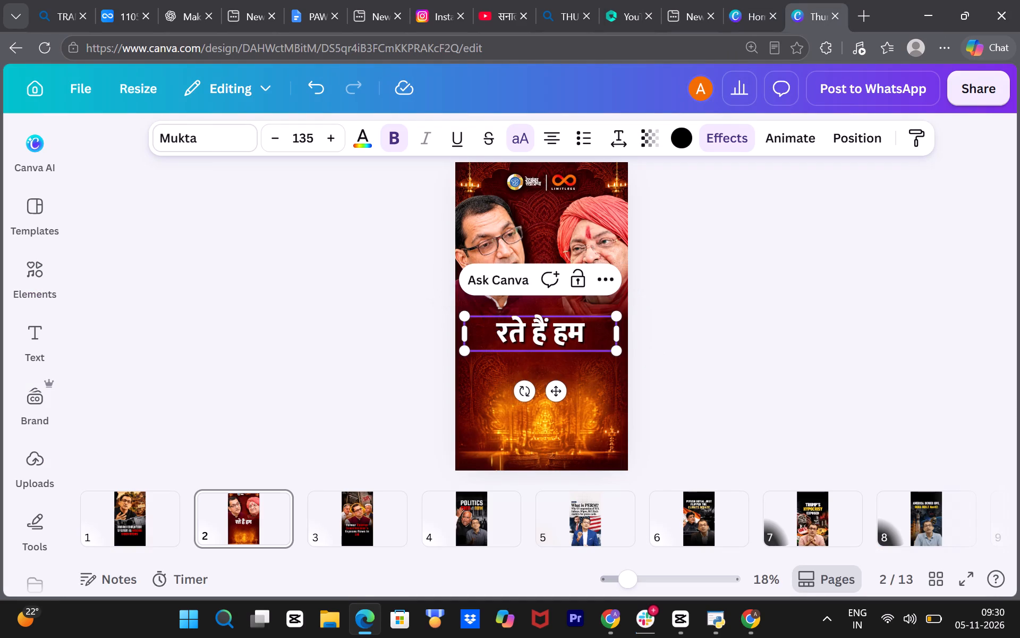
key(ctrl+v)
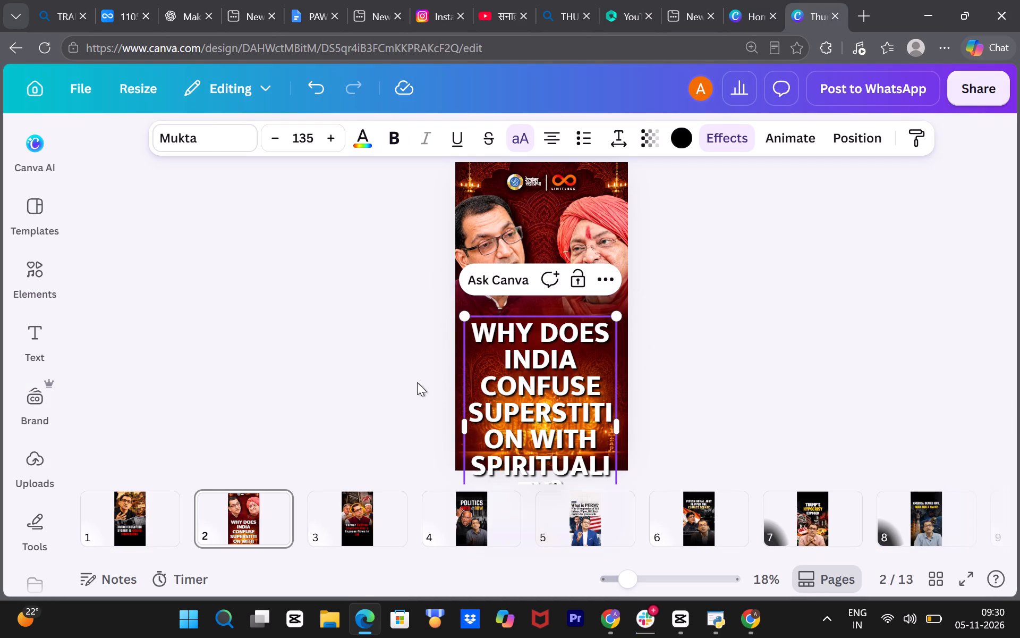
click(416, 382)
Reduce the English headline's font size to 122 and change its font to Squada One.
click(526, 383)
drag(277, 132, 278, 132)
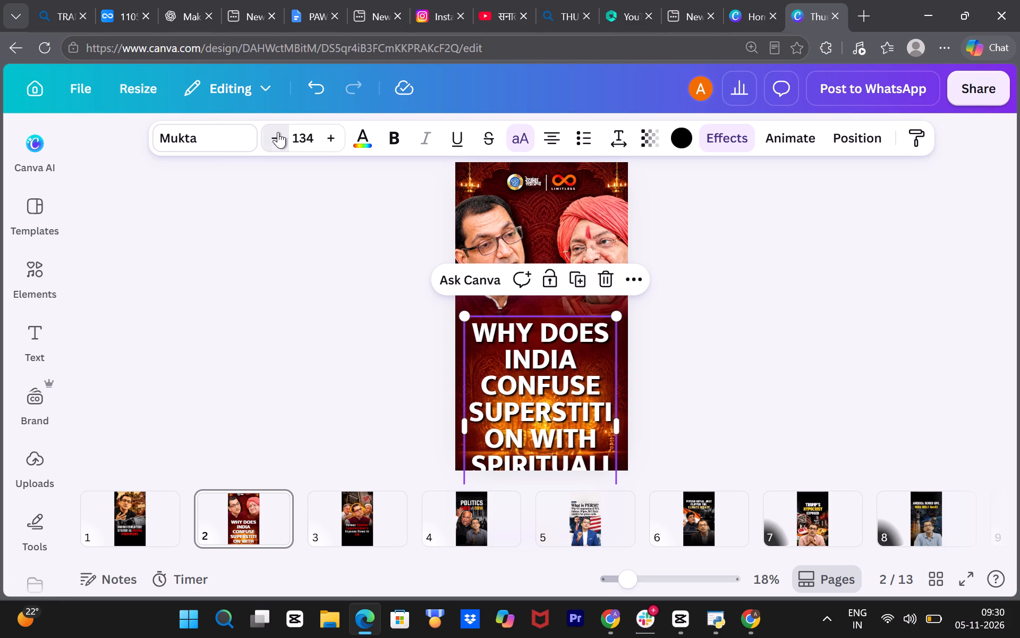
drag(278, 132, 264, 131)
click(219, 132)
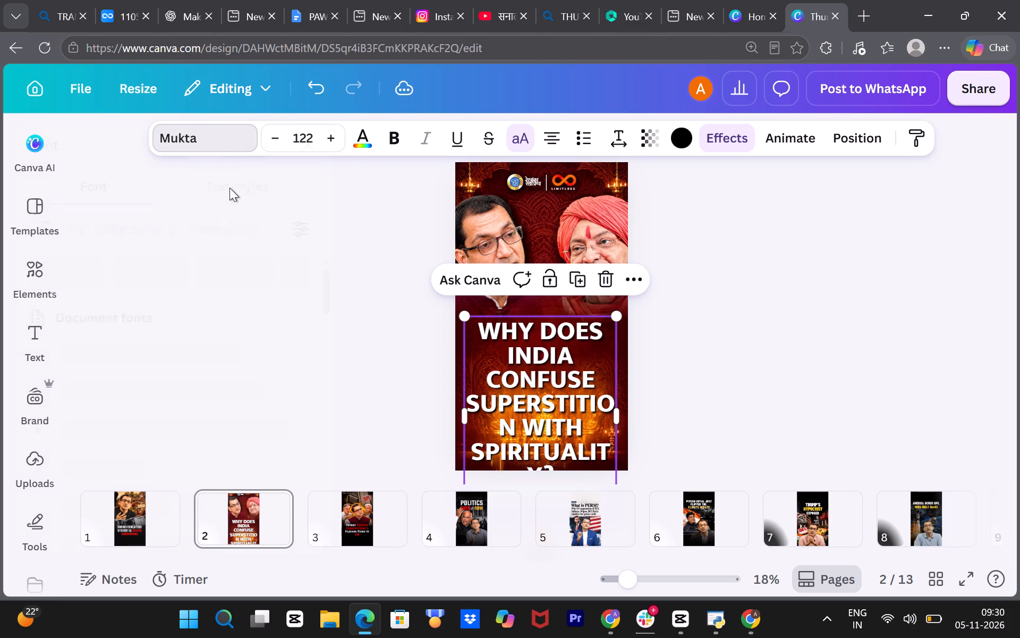
scroll(205, 455, down, 4)
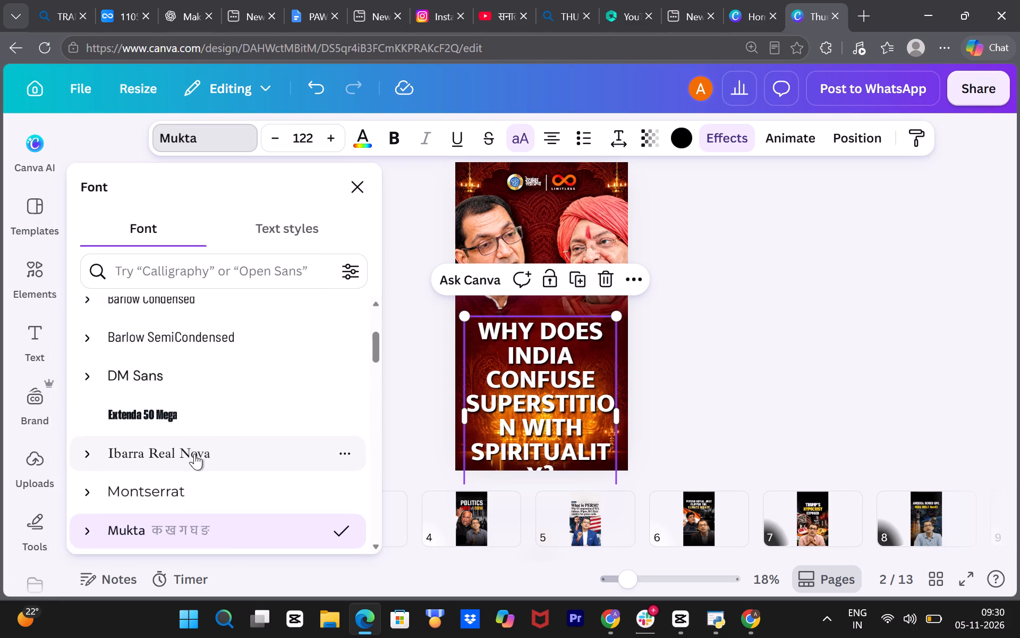
scroll(194, 454, down, 1)
click(148, 385)
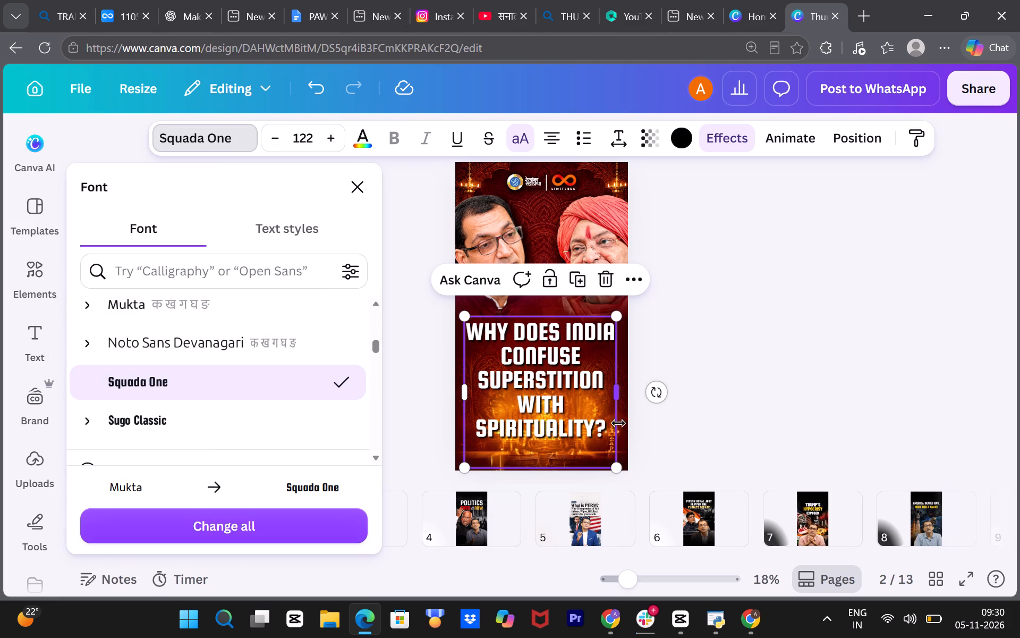
Shrink the English headline to font size 77.6 and widen its text box so it wraps onto three lines.
drag(618, 406, 601, 365)
drag(548, 407, 529, 333)
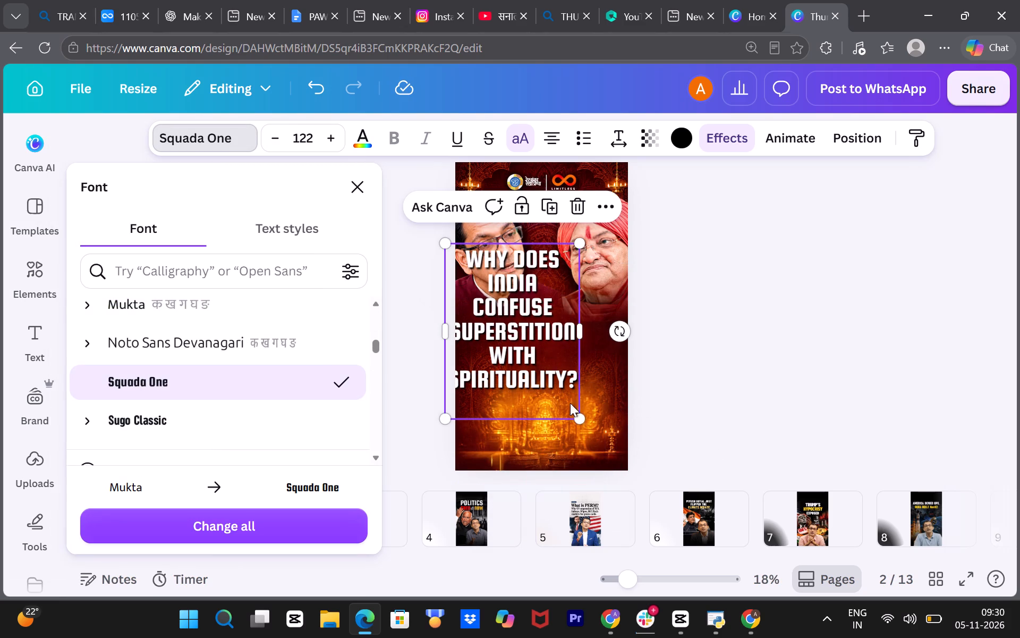
drag(580, 413, 535, 348)
drag(541, 360, 707, 356)
drag(707, 343, 642, 313)
drag(645, 282, 654, 285)
drag(645, 317, 617, 304)
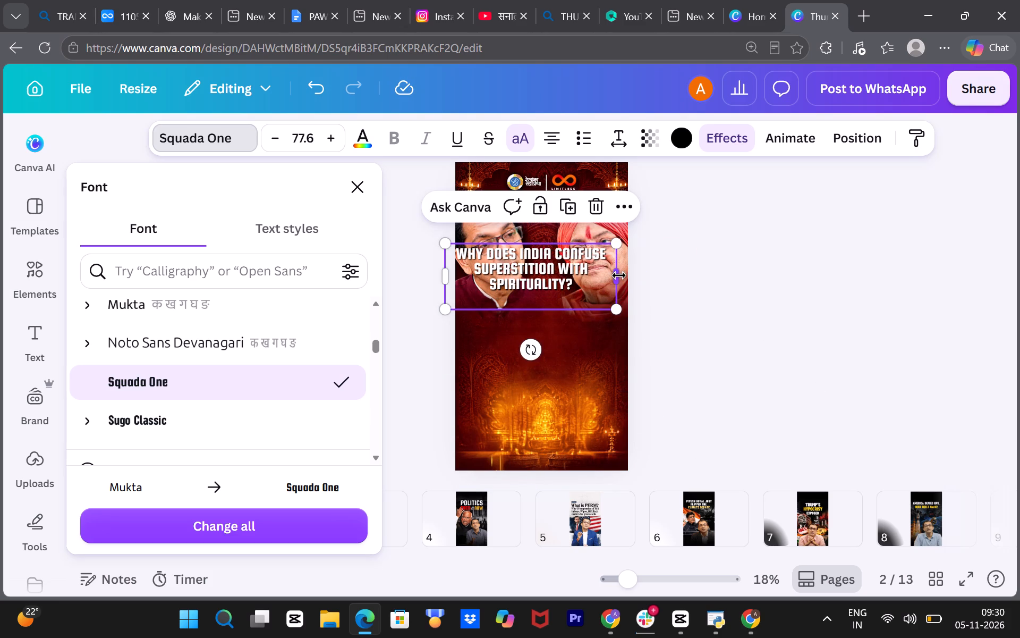
click(619, 275)
click(336, 289)
double_click(392, 283)
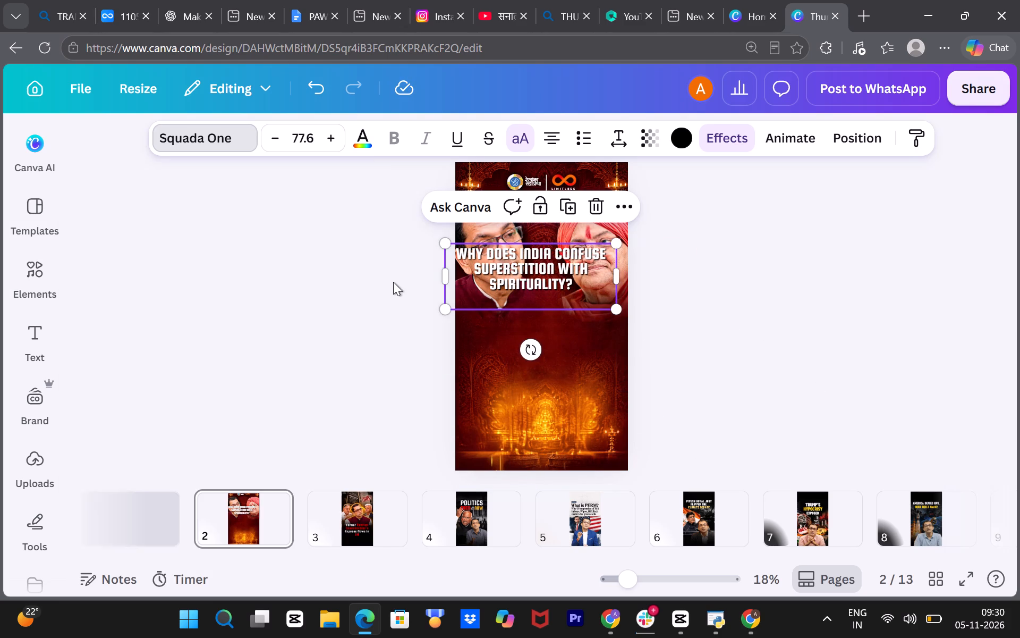
Move the three-line headline down off the faces, just below the two men.
drag(493, 276, 513, 365)
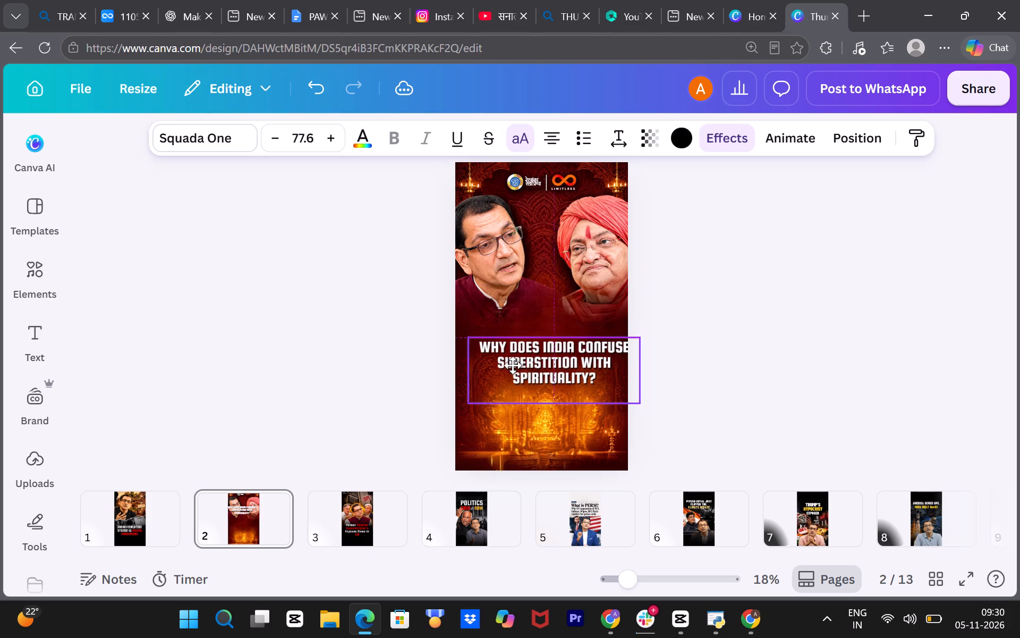
drag(513, 365, 509, 356)
double_click(365, 263)
Copy the black gradient from the bottom of the "POLITICS THEN VS NOW" thumbnail on page 4.
click(461, 522)
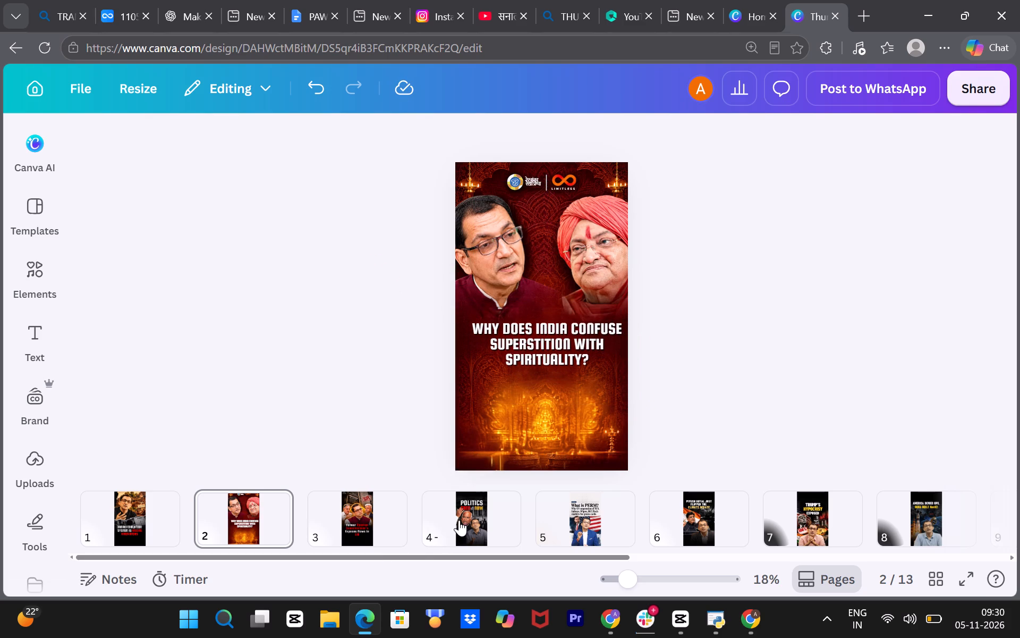
click(515, 396)
key(ctrl+c)
key(ctrl+c)
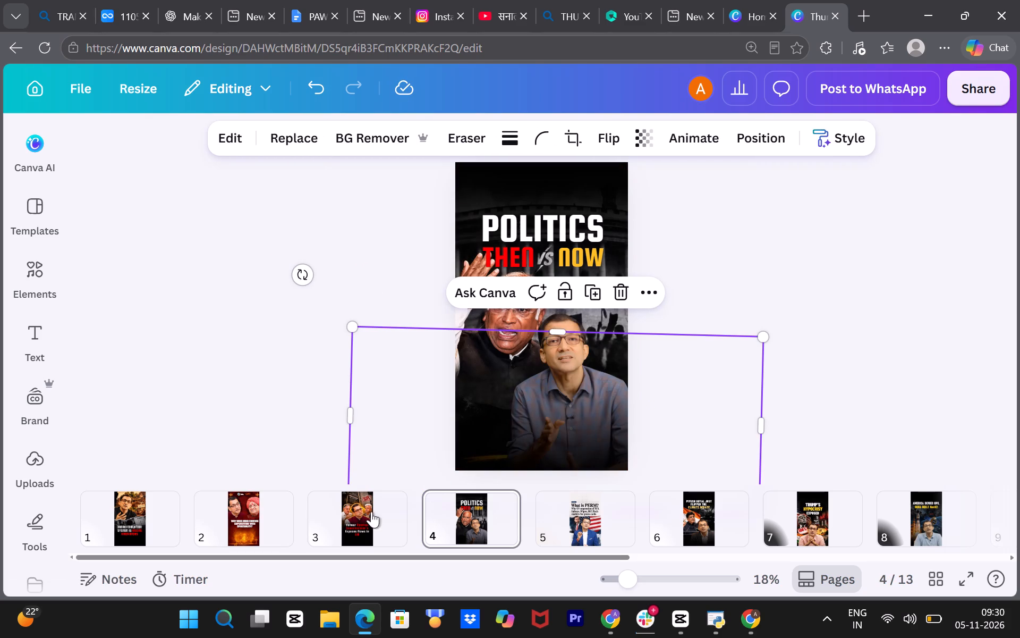
key(ctrl+c)
On page 2, move both men and the headline lower, bringing the man with glasses slightly inward.
click(244, 521)
drag(476, 250, 469, 295)
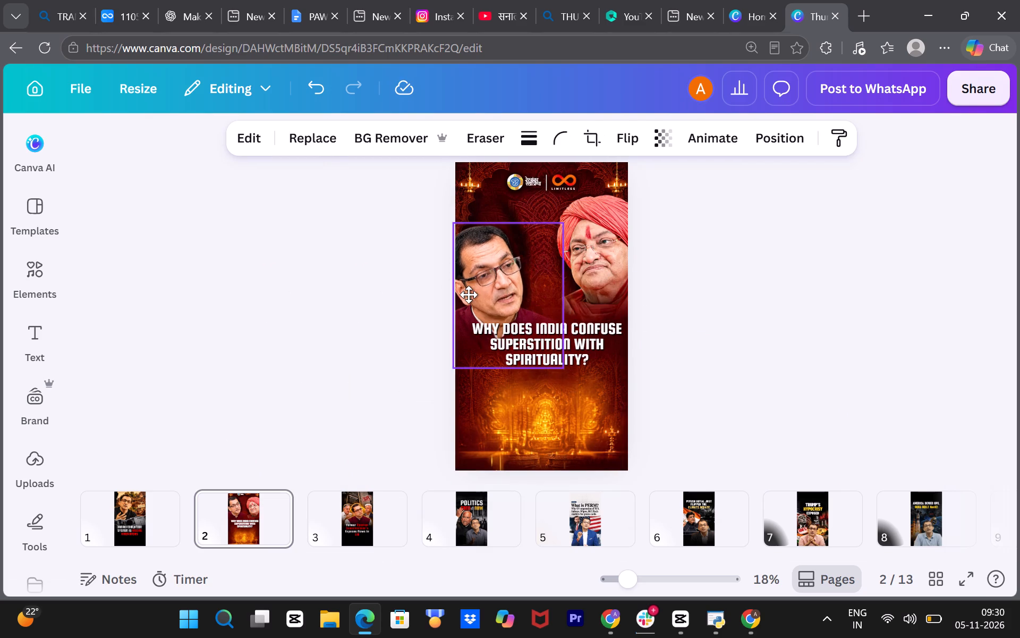
drag(469, 295, 484, 291)
double_click(395, 259)
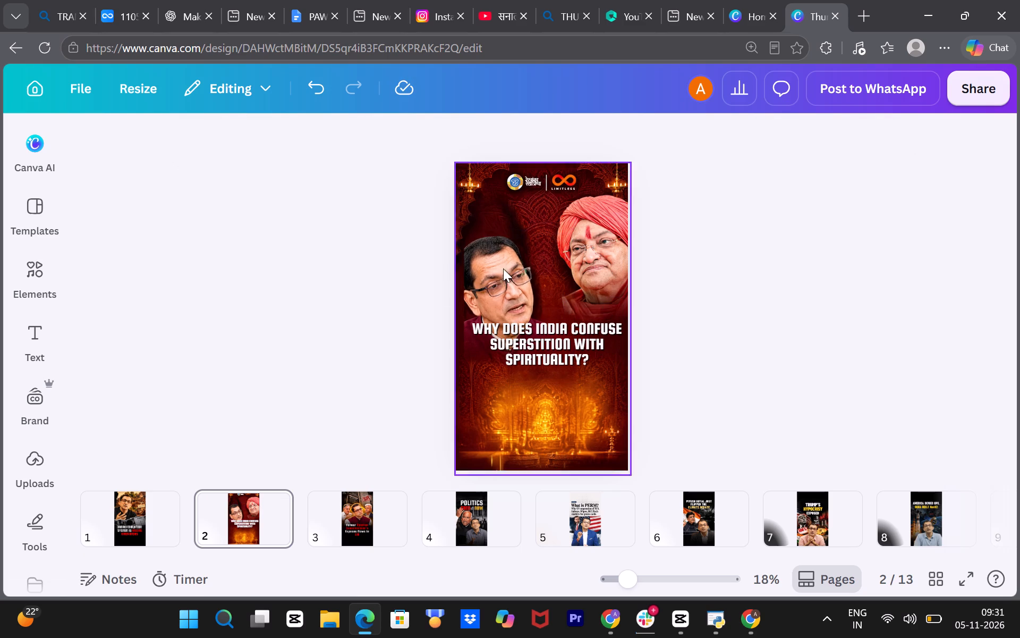
drag(603, 254, 601, 287)
drag(534, 359, 534, 379)
click(395, 283)
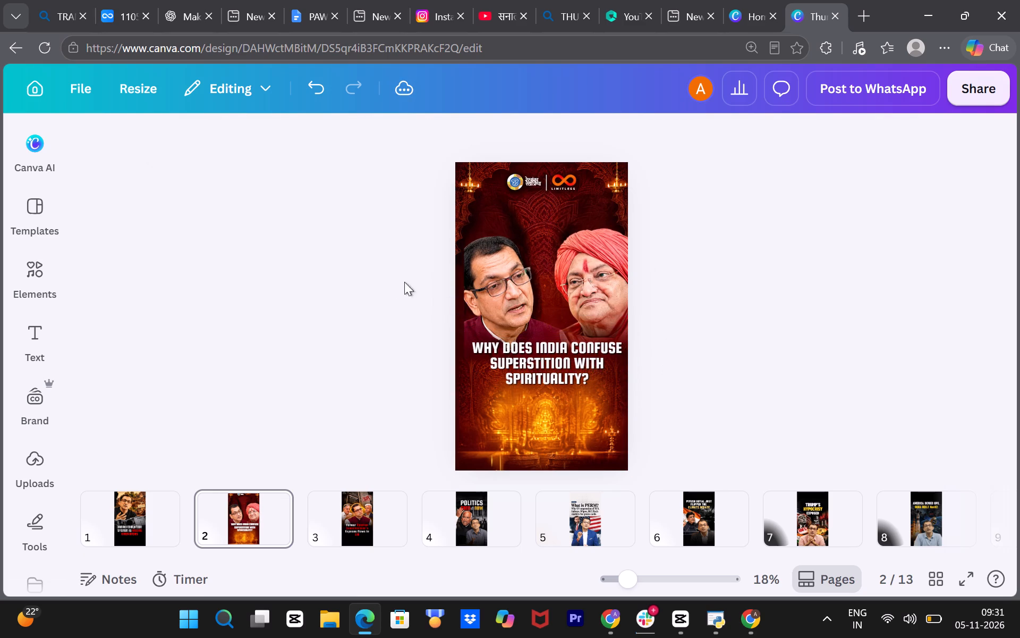
drag(500, 274, 500, 279)
click(384, 214)
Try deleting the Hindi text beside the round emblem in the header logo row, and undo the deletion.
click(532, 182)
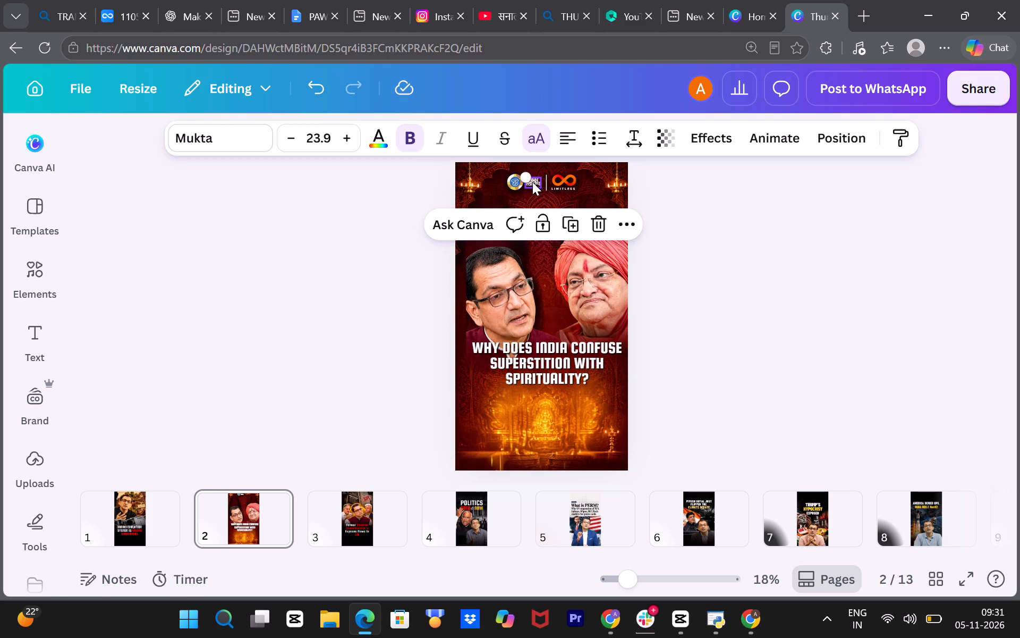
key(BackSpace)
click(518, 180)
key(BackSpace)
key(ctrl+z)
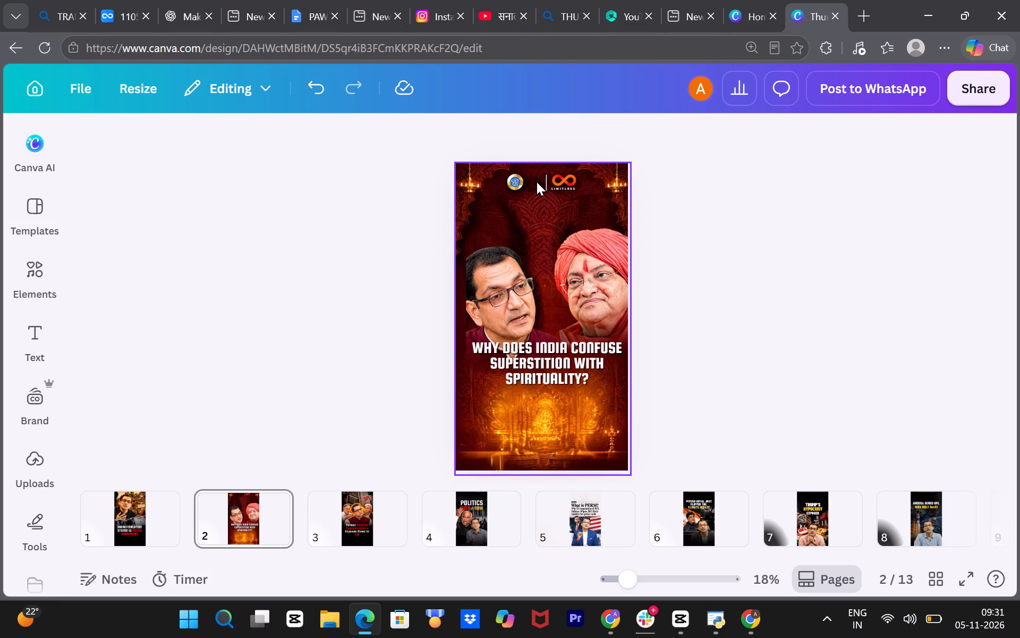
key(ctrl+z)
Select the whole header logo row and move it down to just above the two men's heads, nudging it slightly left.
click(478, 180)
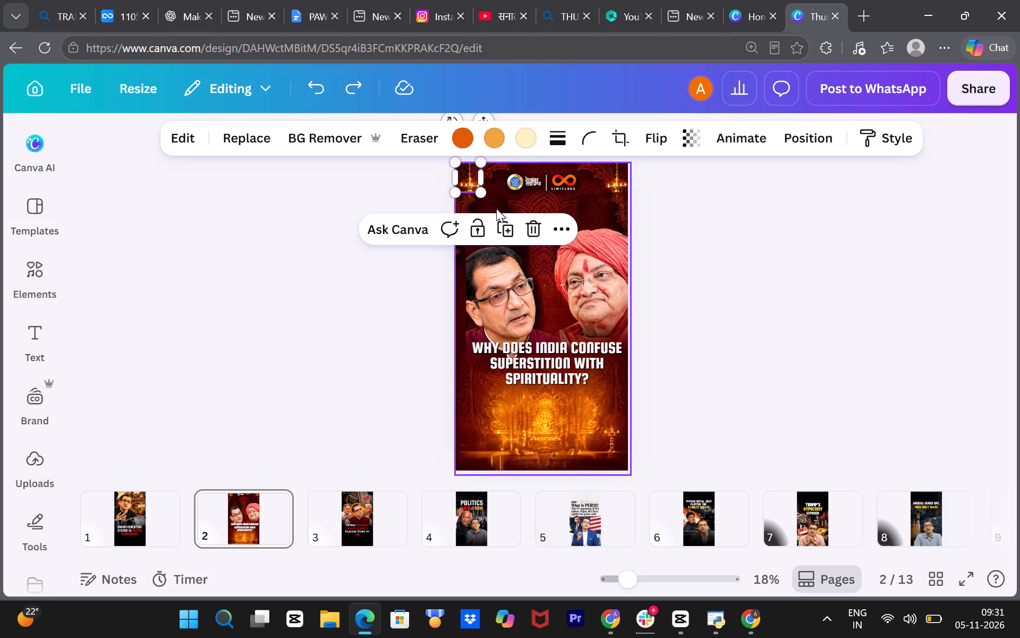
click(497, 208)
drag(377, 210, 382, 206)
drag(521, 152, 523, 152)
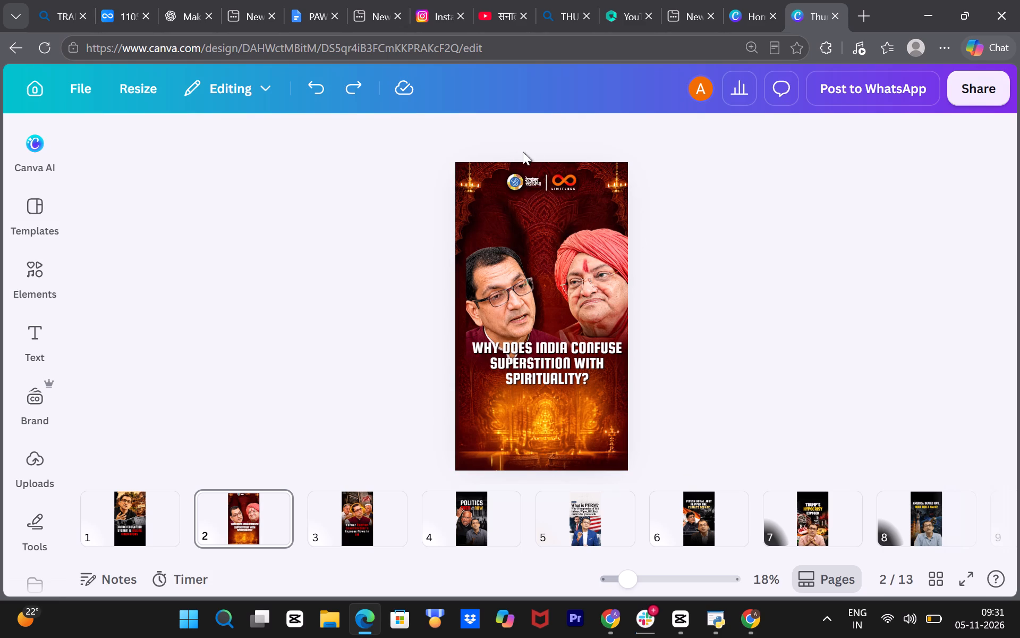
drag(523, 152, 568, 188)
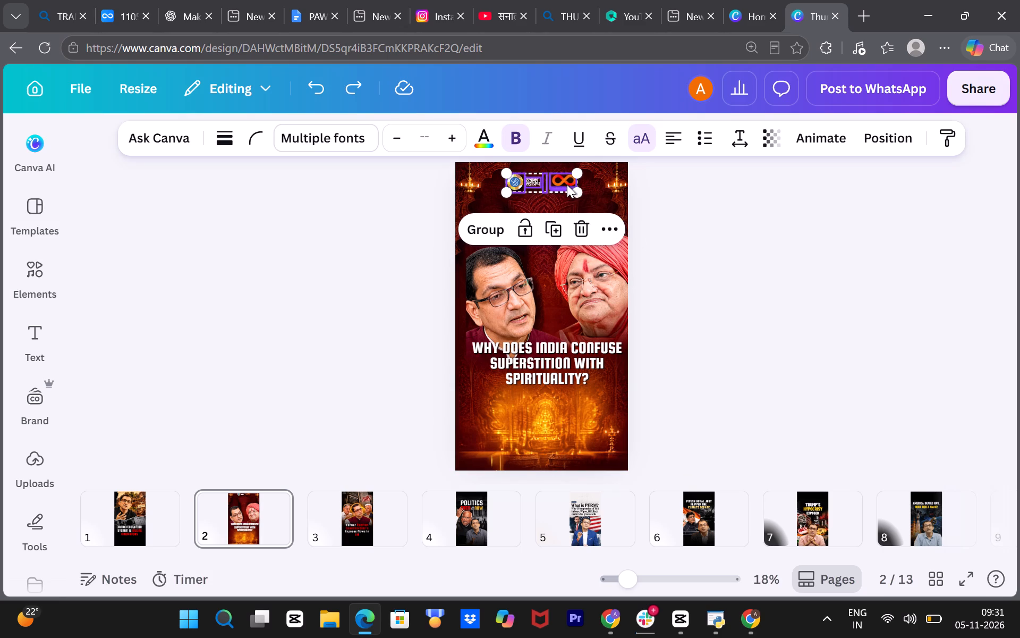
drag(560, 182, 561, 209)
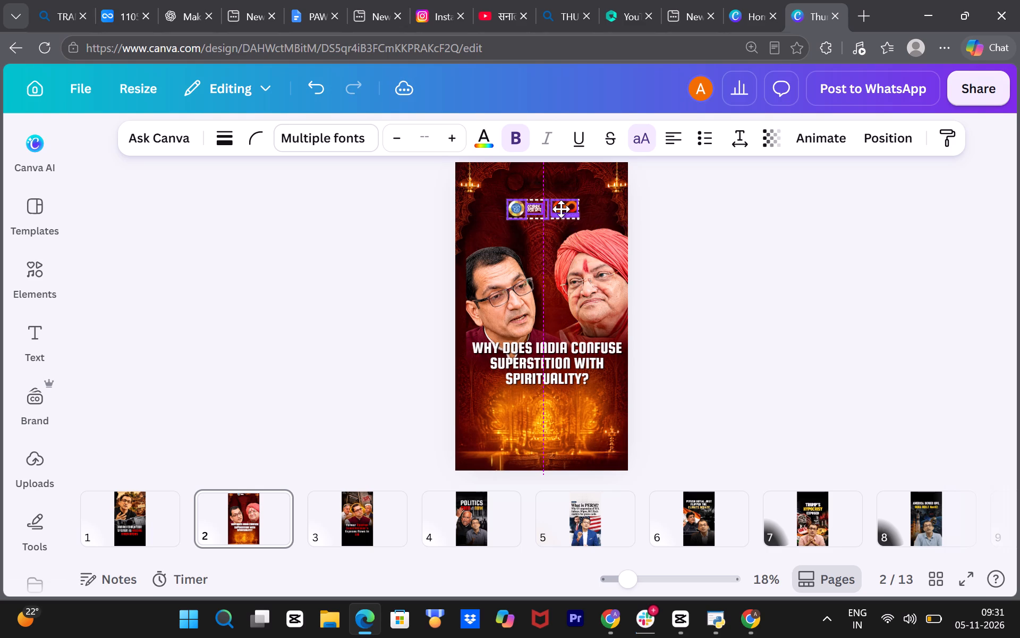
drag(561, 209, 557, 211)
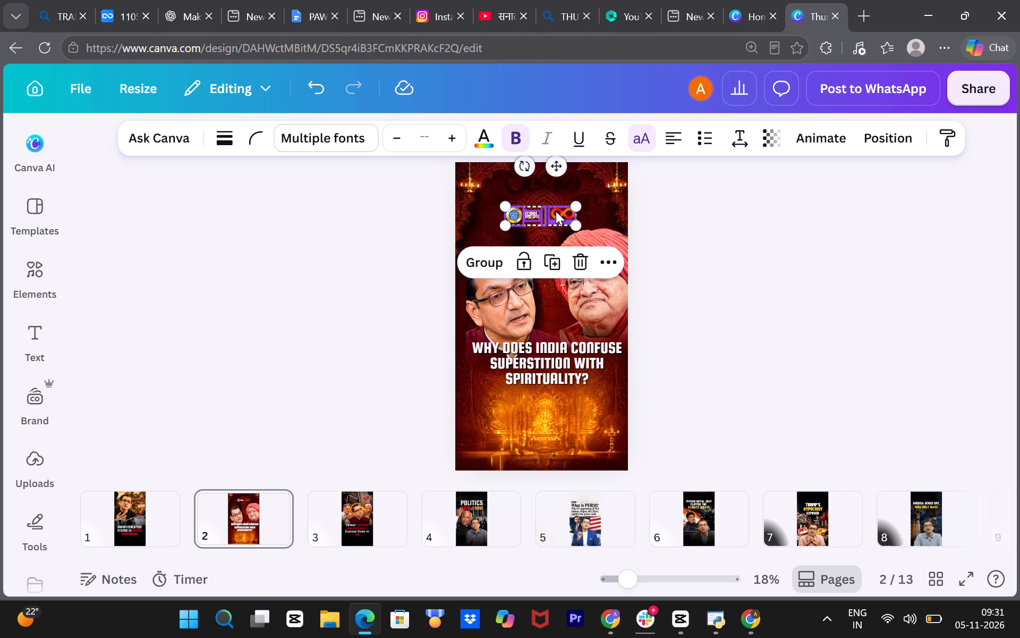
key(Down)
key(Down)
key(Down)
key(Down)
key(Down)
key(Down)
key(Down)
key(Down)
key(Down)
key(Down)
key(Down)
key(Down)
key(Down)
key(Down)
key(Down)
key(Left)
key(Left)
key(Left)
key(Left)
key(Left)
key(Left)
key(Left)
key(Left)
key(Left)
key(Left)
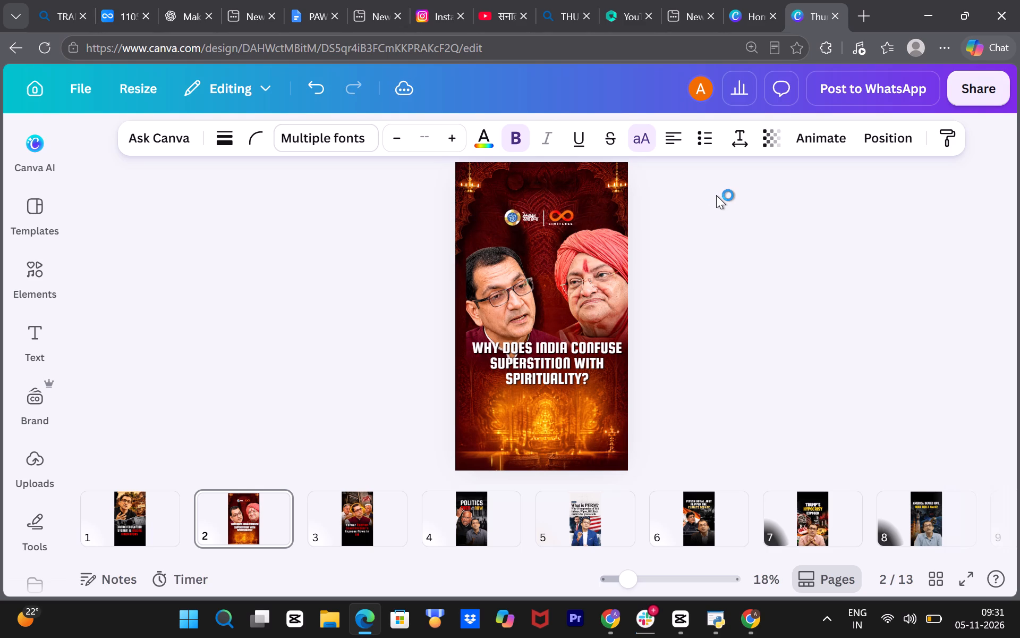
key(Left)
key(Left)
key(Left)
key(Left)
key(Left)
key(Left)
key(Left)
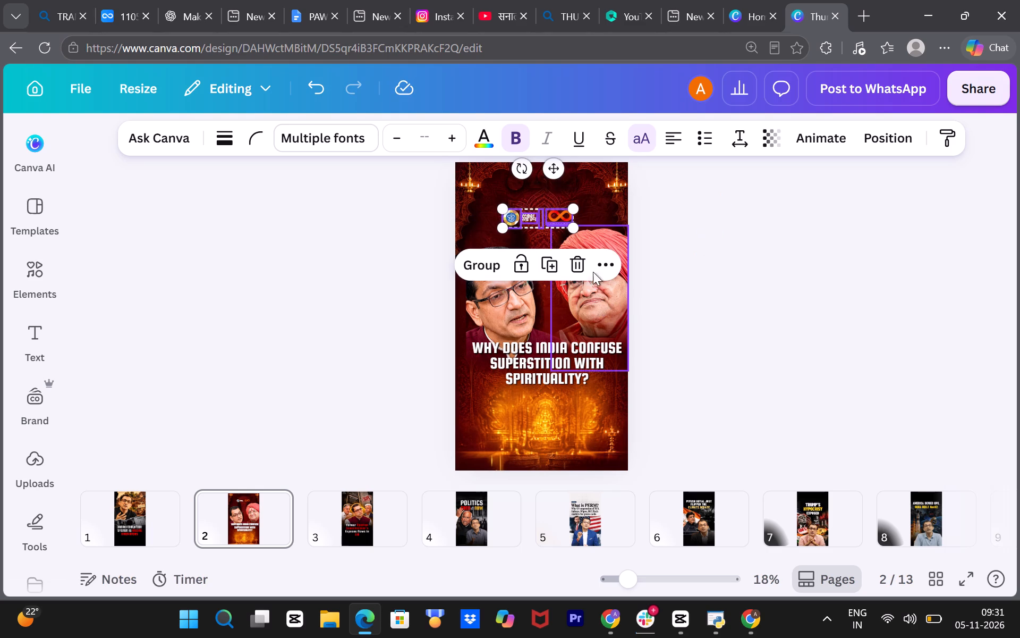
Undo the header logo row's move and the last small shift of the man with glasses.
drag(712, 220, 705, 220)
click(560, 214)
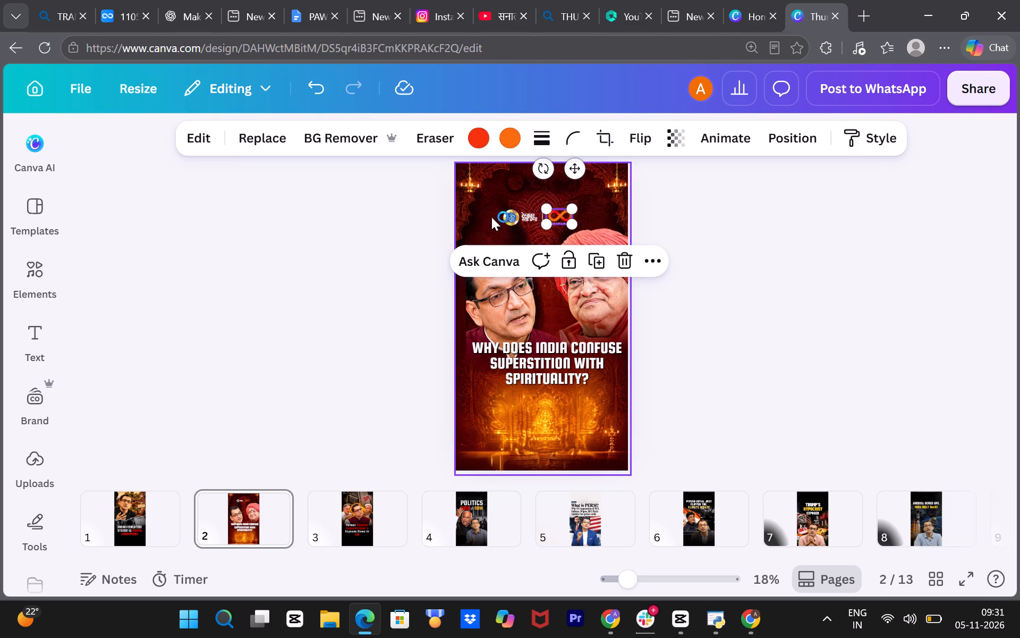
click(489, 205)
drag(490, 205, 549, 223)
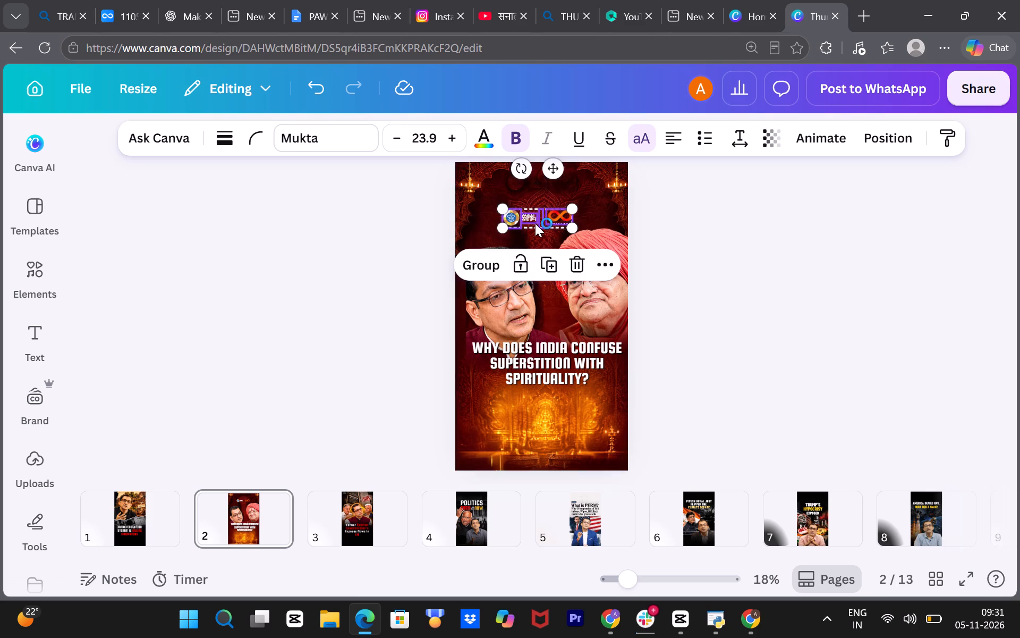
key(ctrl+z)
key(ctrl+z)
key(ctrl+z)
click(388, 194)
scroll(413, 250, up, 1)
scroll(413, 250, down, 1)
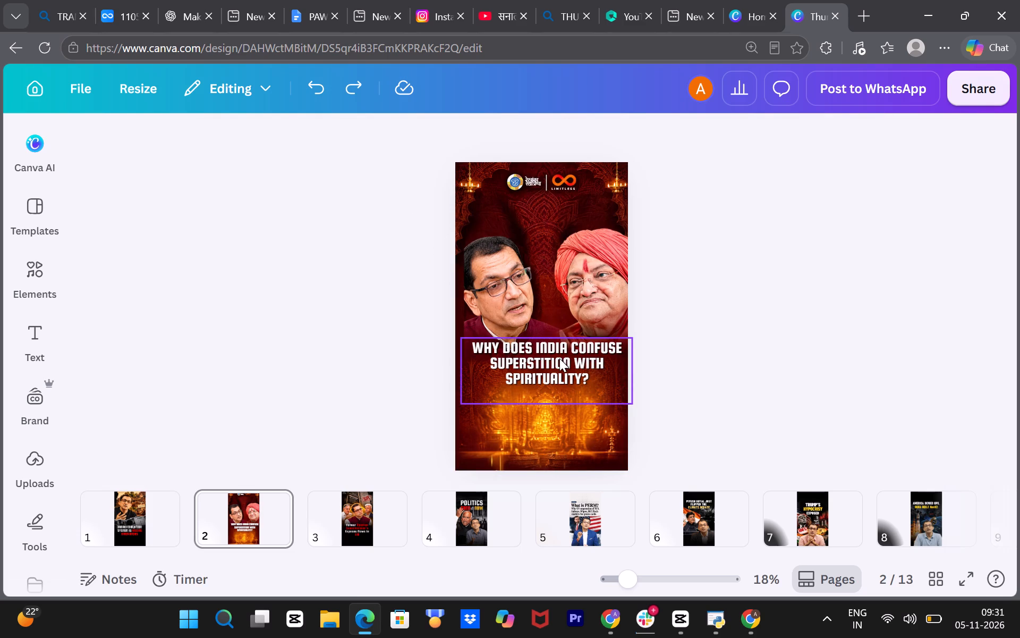
Nudge the English headline down slightly.
click(559, 358)
key(Down)
key(Down)
key(Down)
key(Down)
key(Down)
key(Down)
key(Down)
key(Down)
key(Down)
key(Down)
key(Down)
key(Down)
key(Down)
key(Down)
Select both men and the headline together and nudge them down slightly.
drag(401, 258, 564, 341)
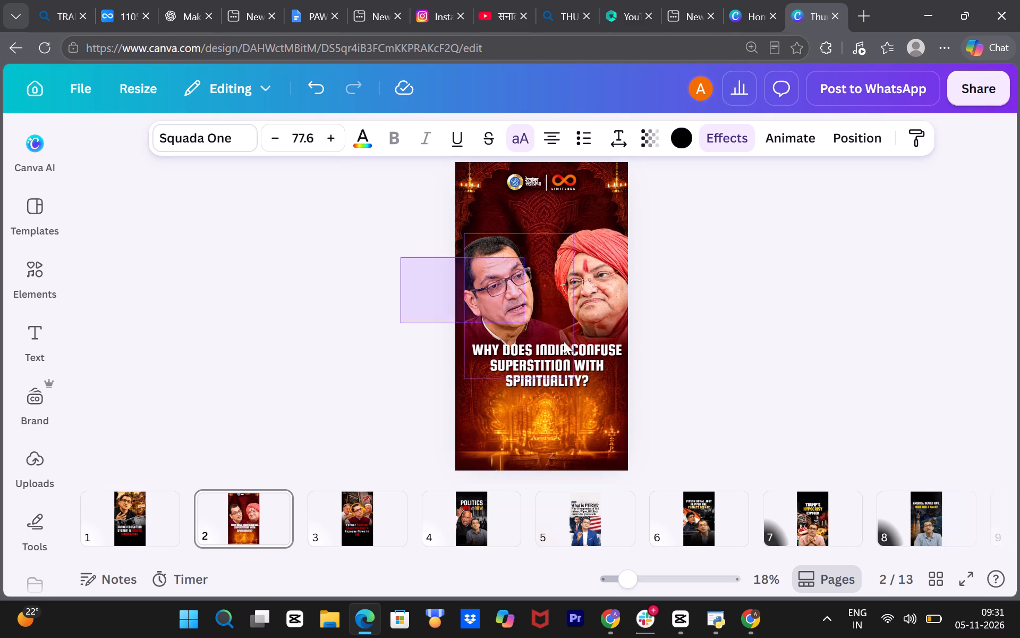
drag(564, 341, 623, 371)
key(Down)
key(Down)
key(Down)
key(Down)
key(Down)
key(Down)
key(Down)
key(Down)
key(Down)
key(Down)
key(Down)
key(Down)
key(Down)
key(Down)
key(Down)
key(Down)
key(Down)
key(Down)
key(Down)
key(Down)
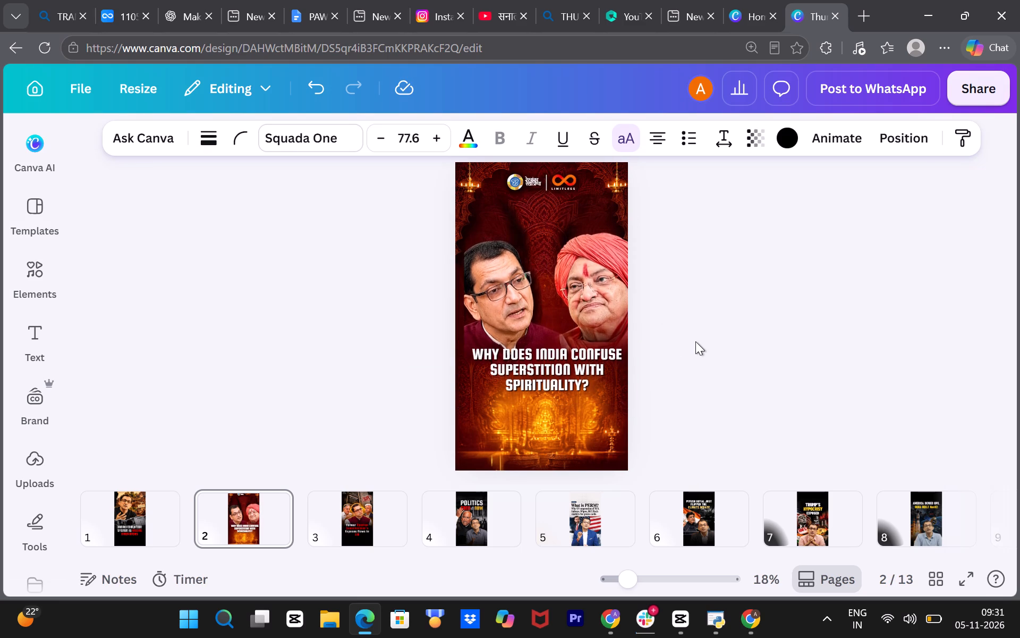
click(684, 340)
Paste the copied black gradient several times over the lower part of the page 2 thumbnail to darken it.
click(463, 221)
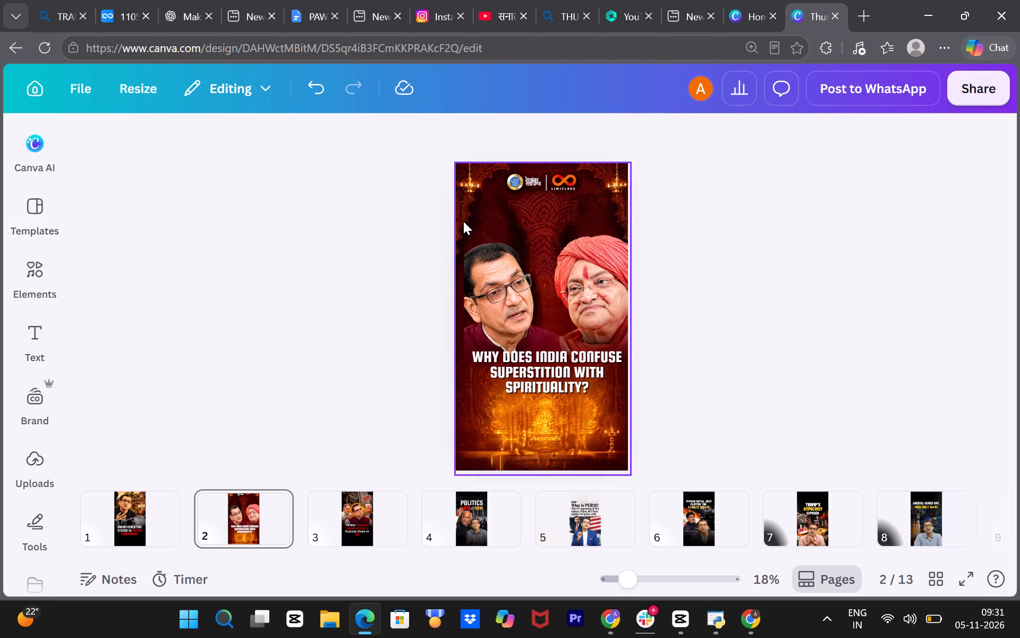
key(ctrl+v)
drag(465, 396, 467, 368)
key(ctrl+v)
key(ctrl+v)
key(ctrl+v)
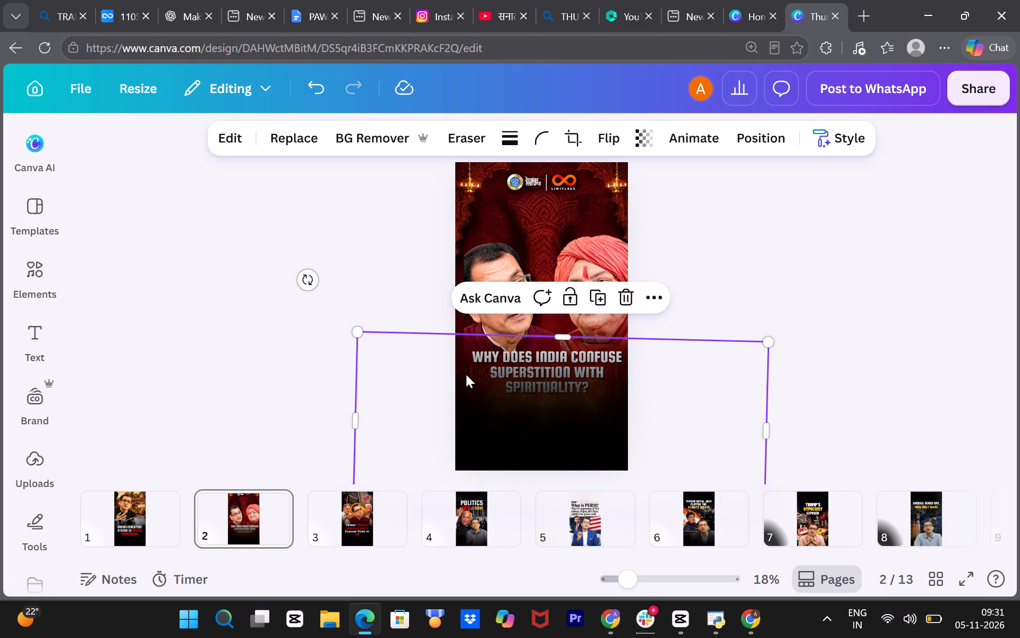
key(ctrl+v)
key(ctrl+v)
click(354, 323)
Move the headline layer to the top of the layer order, above all the black gradients.
right_click(546, 364)
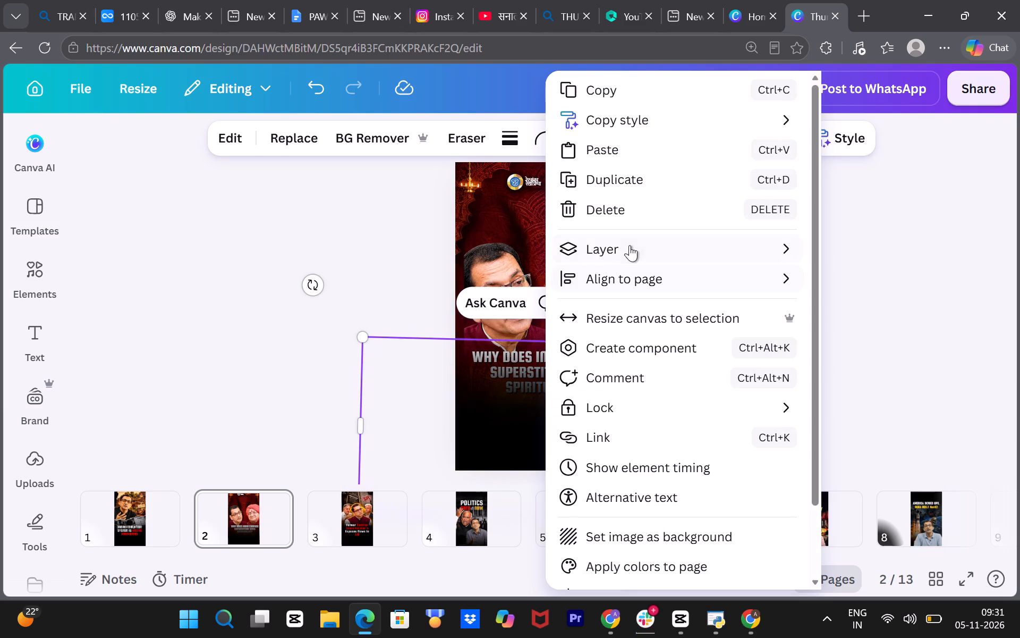
click(420, 374)
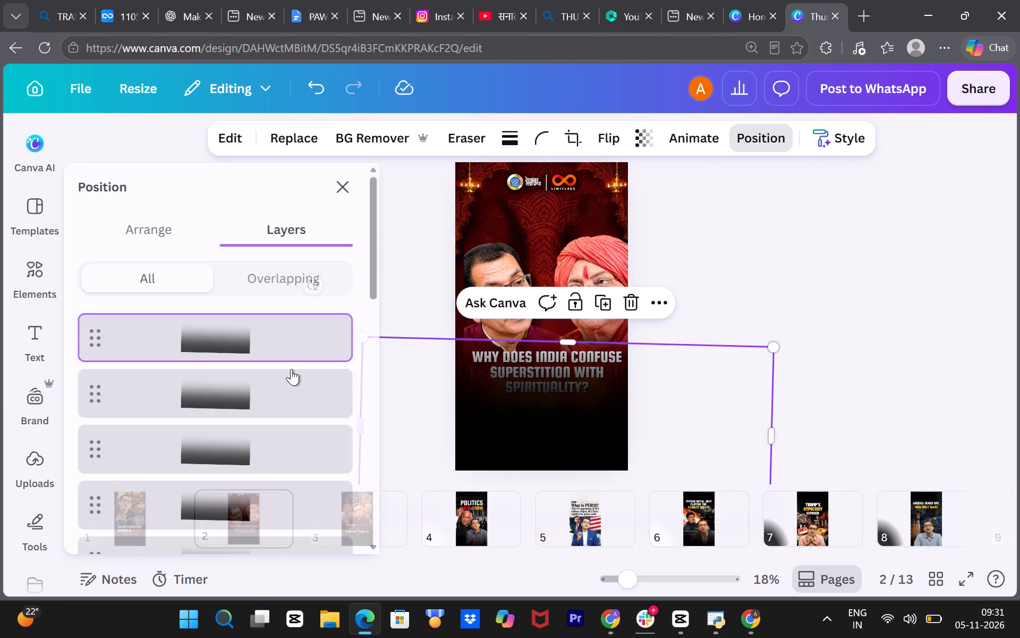
scroll(268, 392, down, 6)
scroll(265, 393, up, 2)
drag(255, 403, 255, 400)
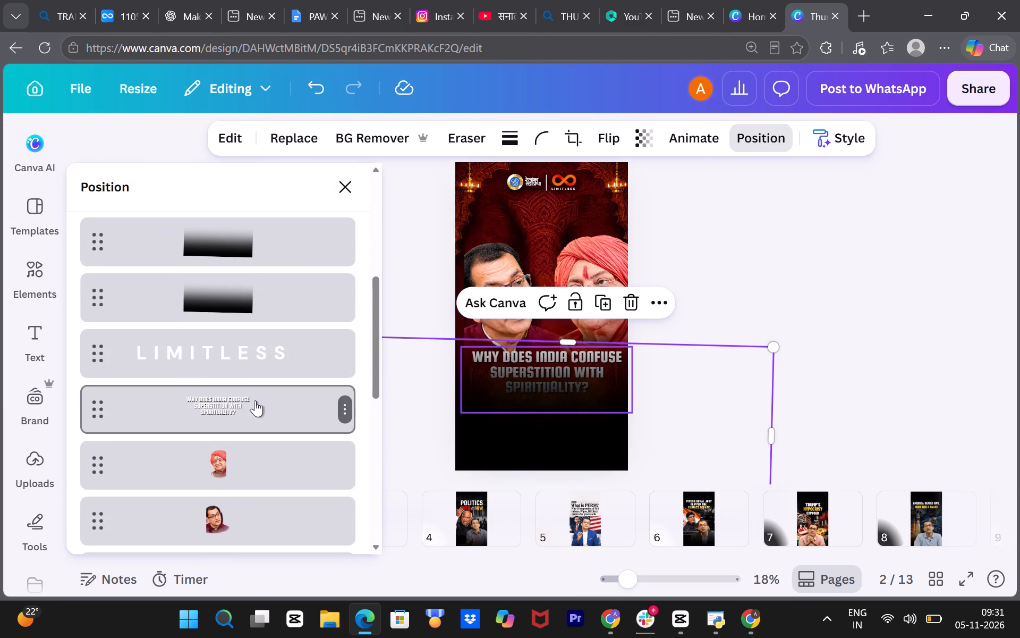
drag(255, 400, 258, 309)
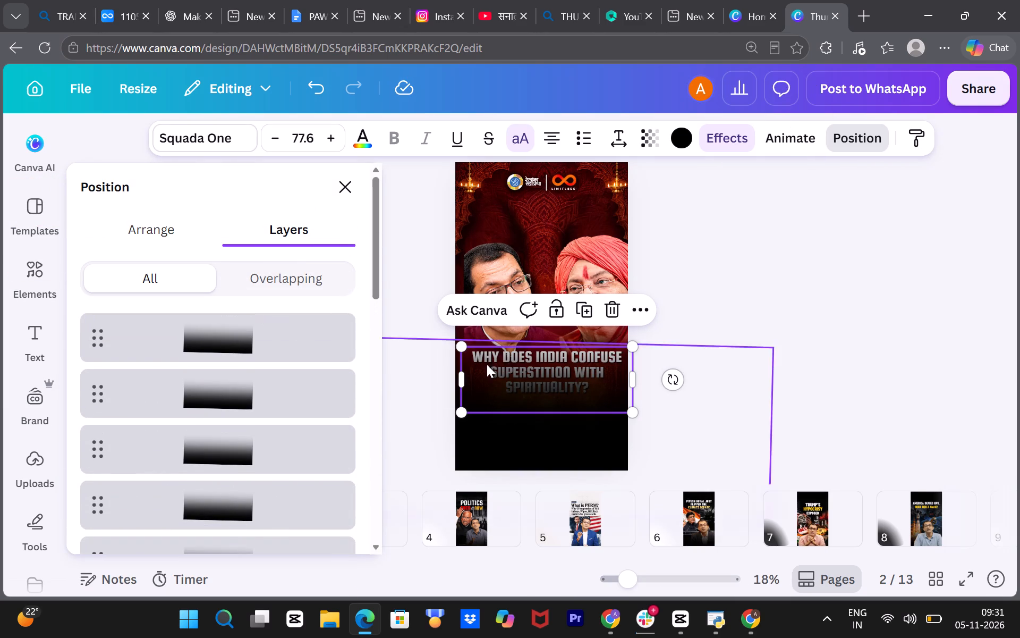
scroll(223, 455, down, 4)
drag(314, 397, 243, 222)
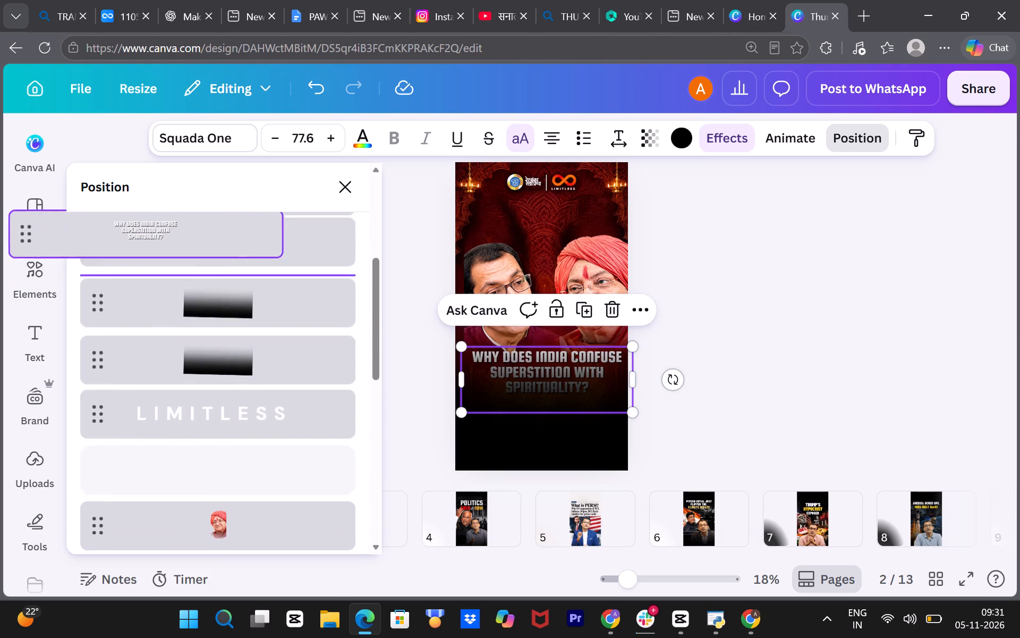
drag(243, 222, 282, 302)
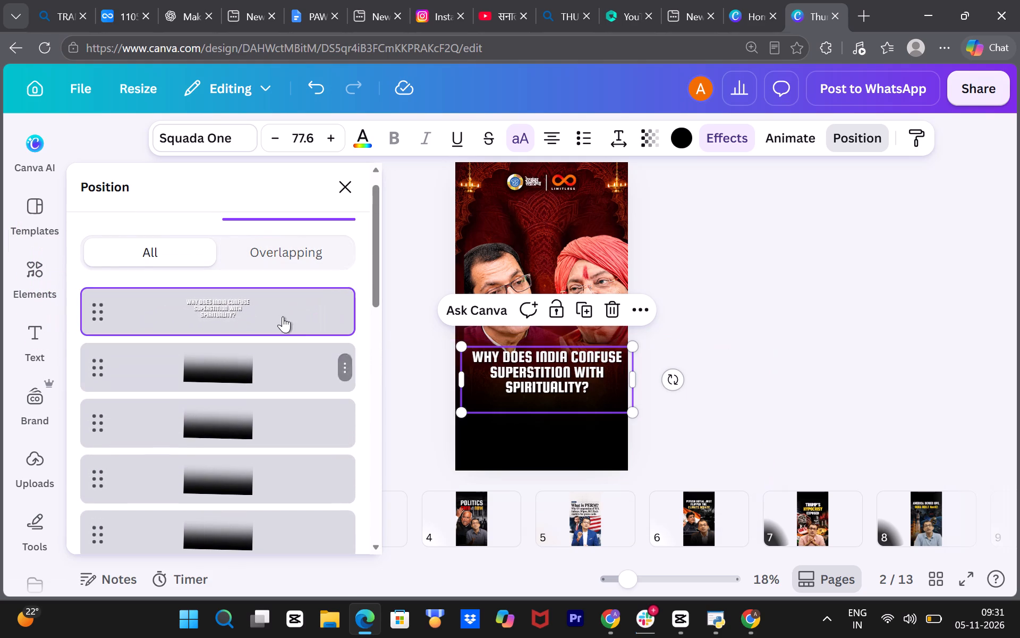
double_click(778, 354)
Shift the headline slightly lower over the dark gradient and open its text for editing at "INDIA CONFUSE".
click(609, 375)
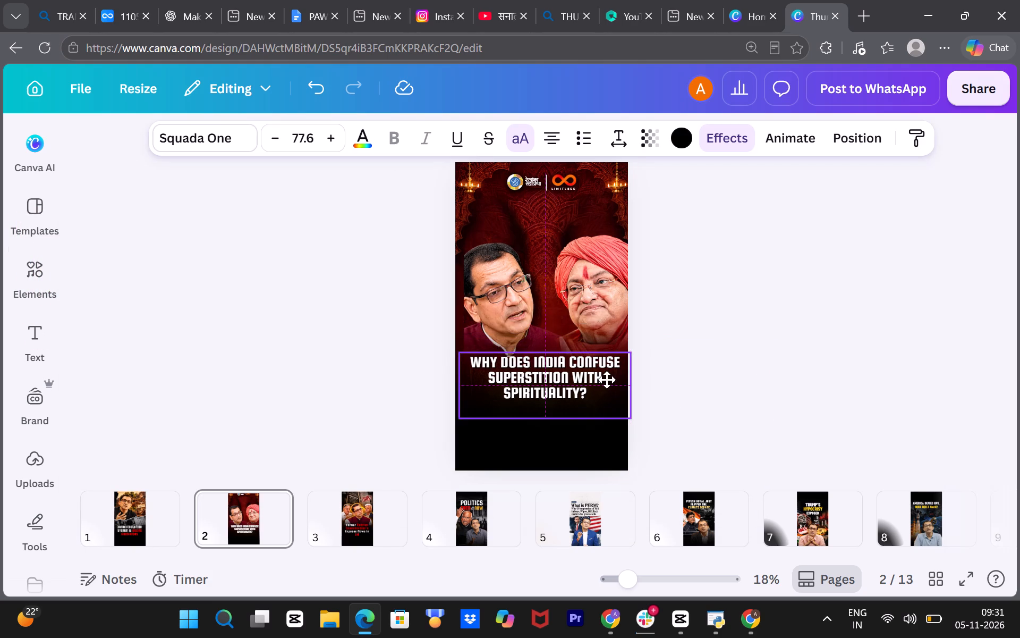
double_click(582, 377)
click(551, 374)
drag(528, 363, 529, 362)
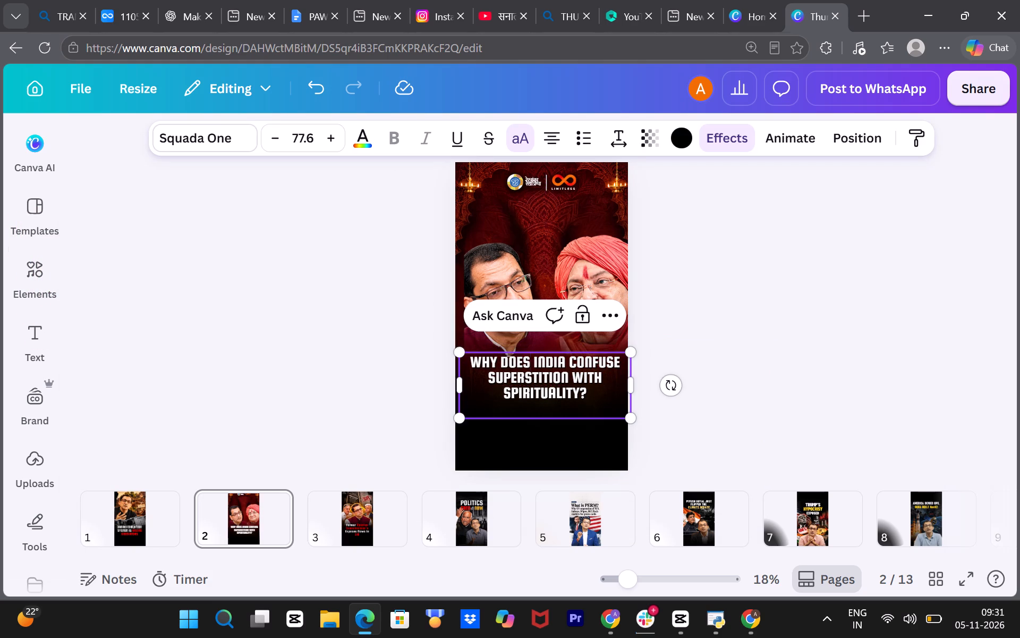
drag(529, 362, 609, 368)
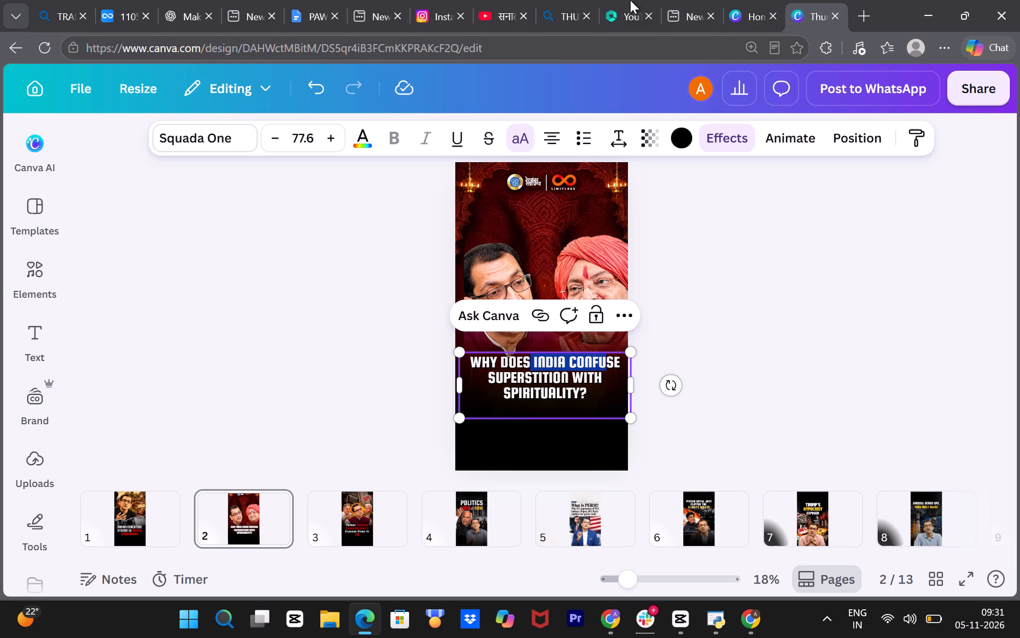
Copy the EDIT 1 text hook "Why does India confuse superstition with spirituality?" again from the PAWAN VIDEO EDITING DOC.
click(301, 0)
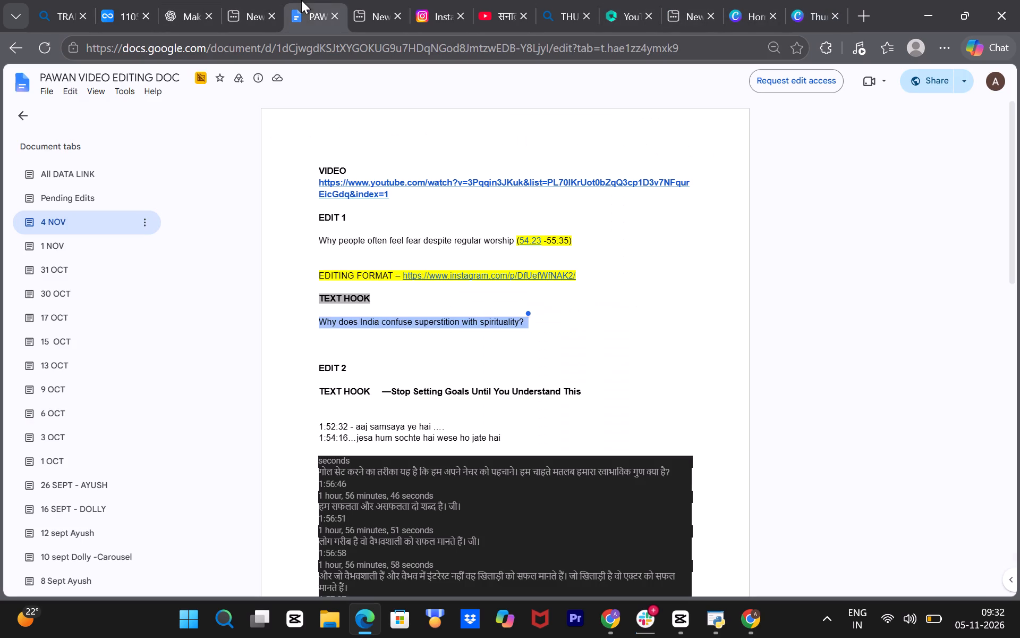
click(318, 325)
drag(318, 325, 528, 320)
key(ctrl+c)
key(ctrl+c)
key(ctrl+c)
key(ctrl+c)
key(ctrl+c)
key(ctrl+c)
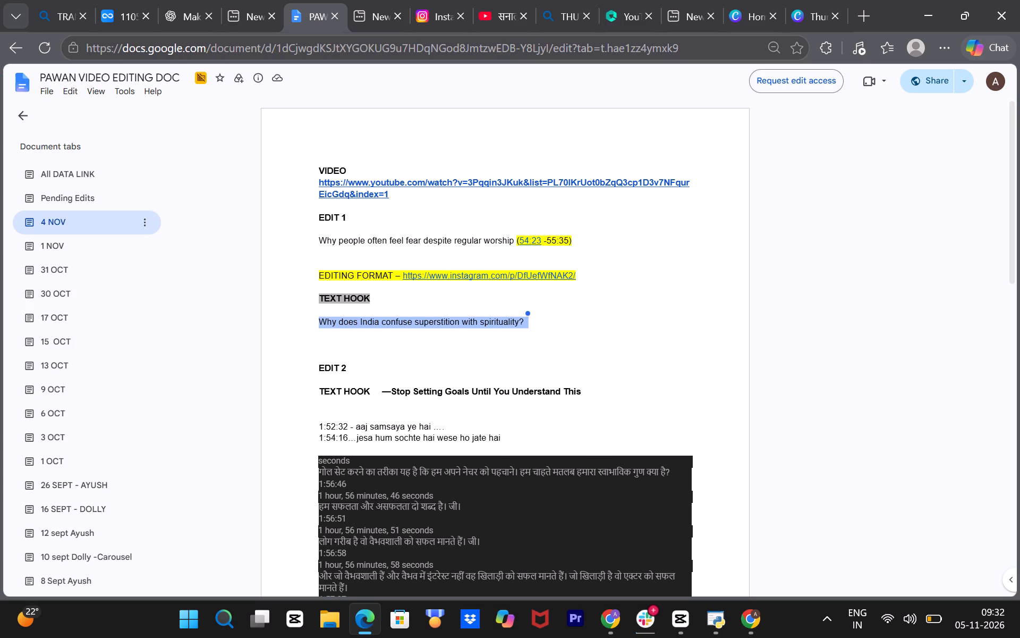
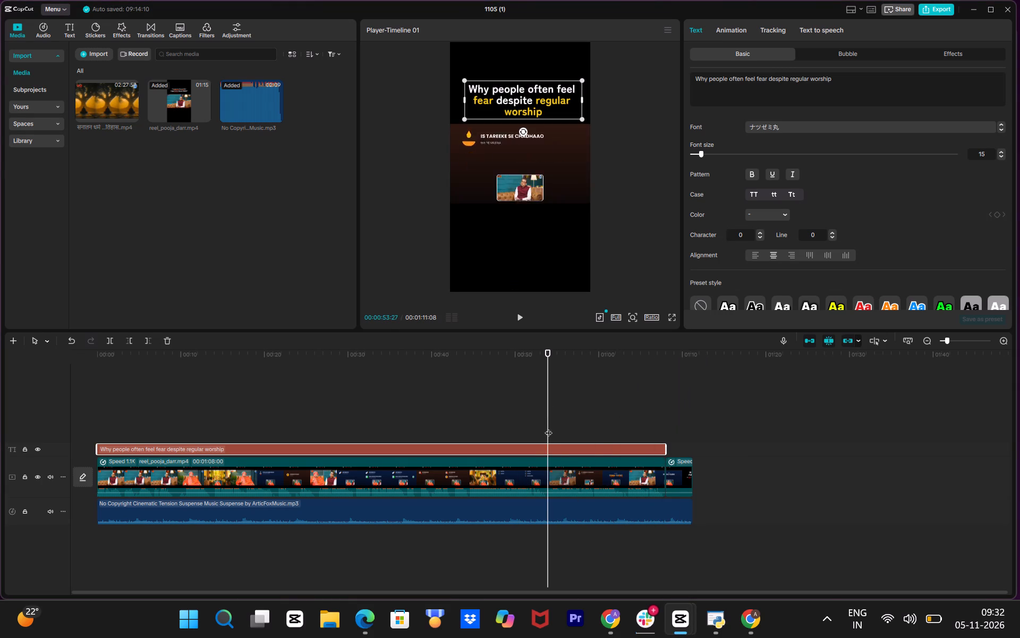
Replace the reel's on-screen title with the copied hook "Why does India confuse superstition with spirituality?" and narrow its text box slightly.
double_click(526, 92)
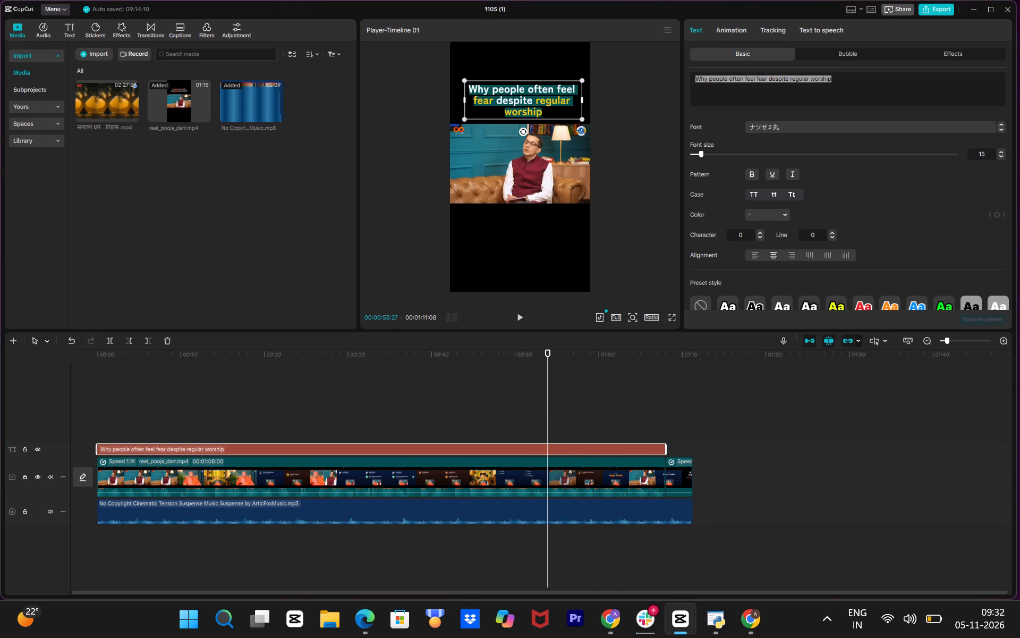
key(BackSpace)
key(ctrl+v)
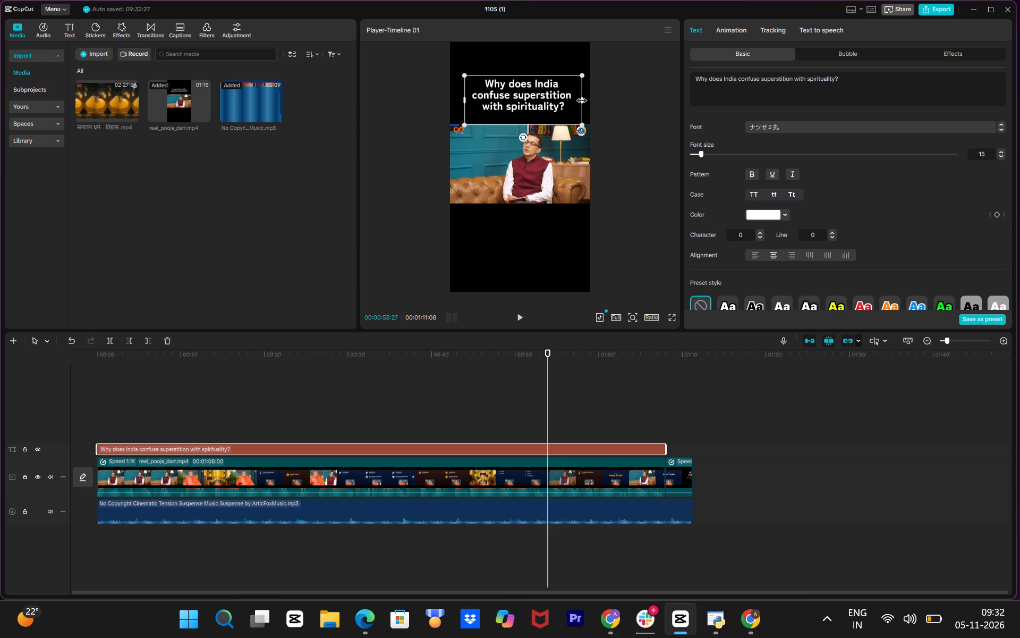
drag(581, 101, 577, 106)
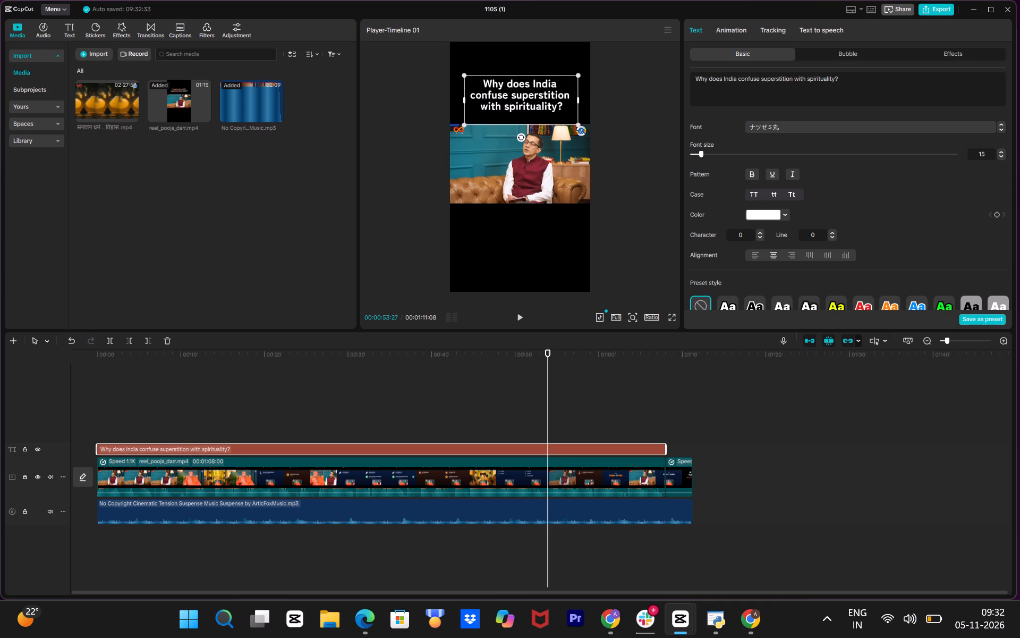
Colour the words "confuse superstition" in the reel title yellow, F4C70F.
drag(473, 94, 573, 96)
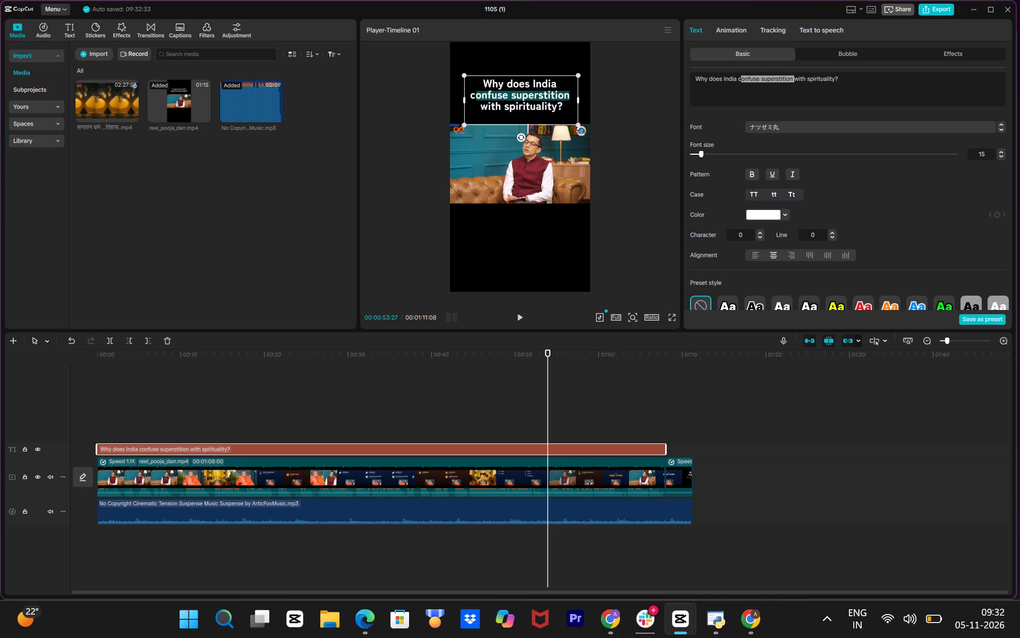
drag(573, 96, 575, 96)
drag(469, 96, 517, 96)
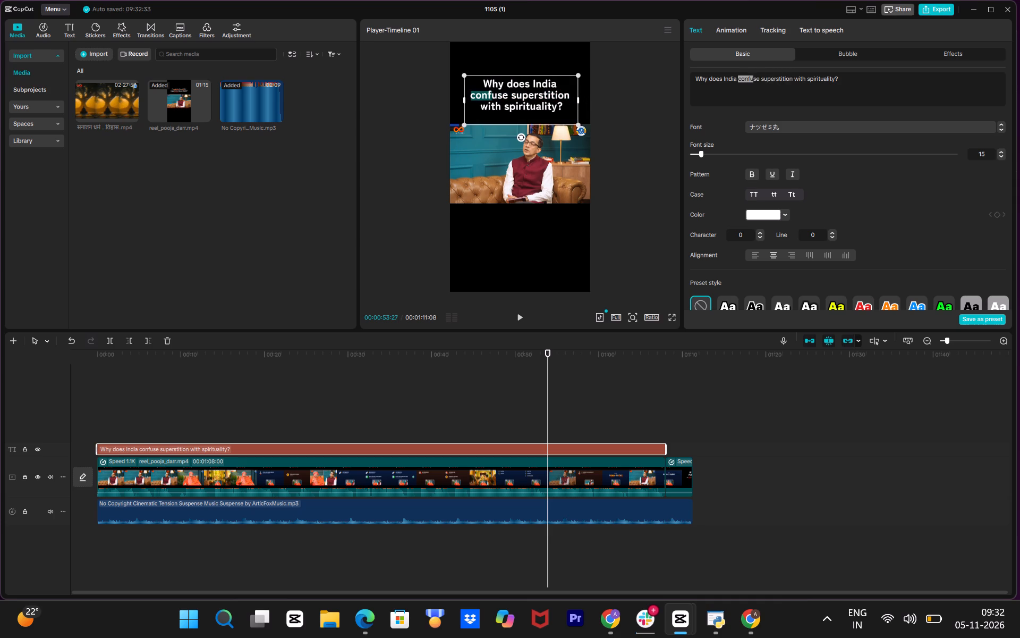
drag(517, 96, 575, 98)
click(762, 214)
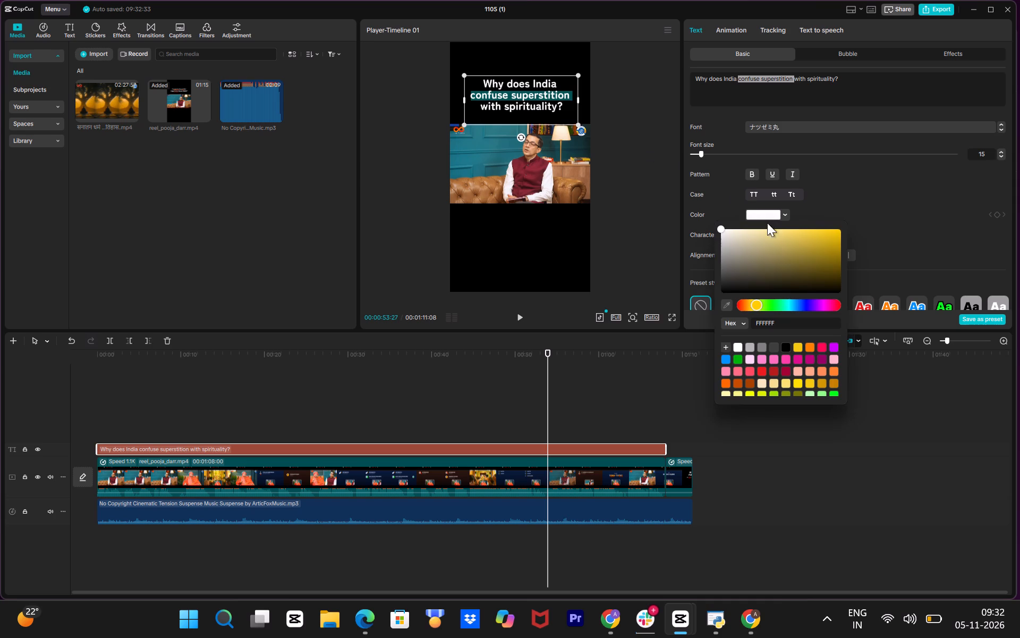
click(794, 347)
click(535, 109)
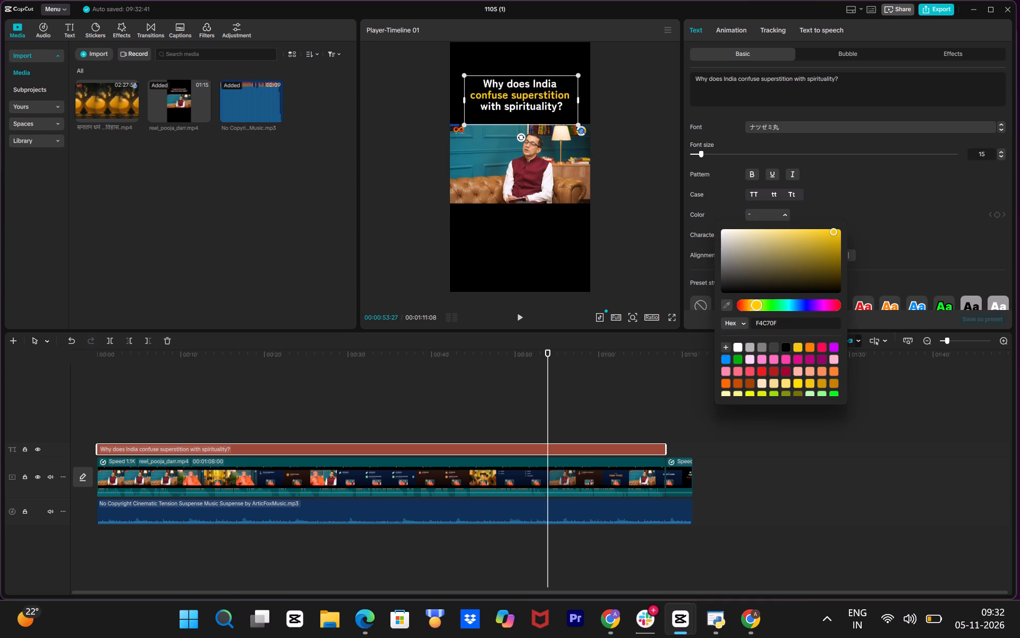
click(605, 62)
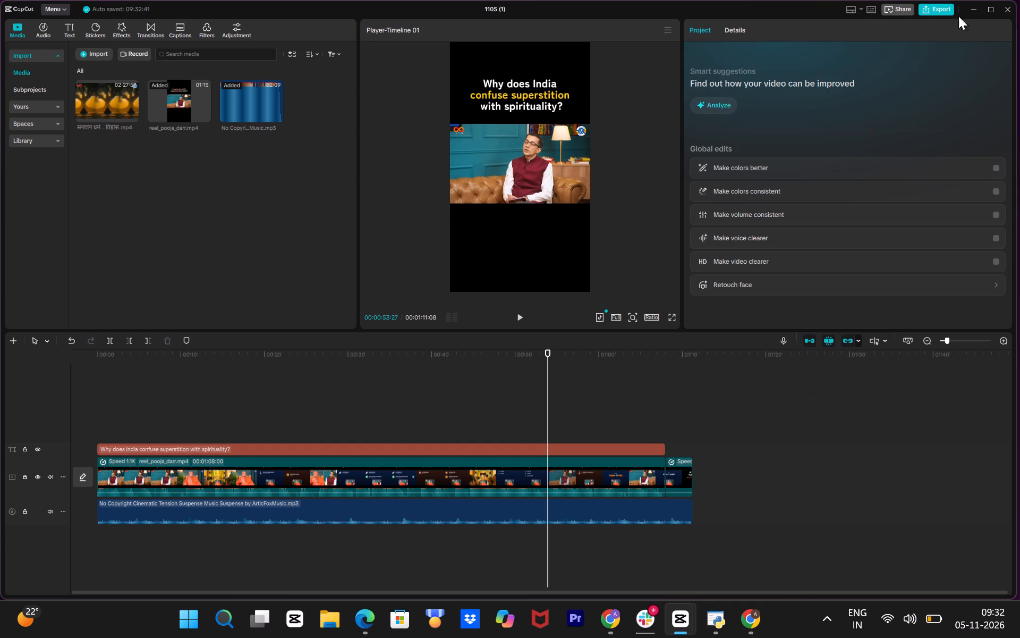
Export the reel as a 1080P H.264 mp4 at 30fps.
click(928, 8)
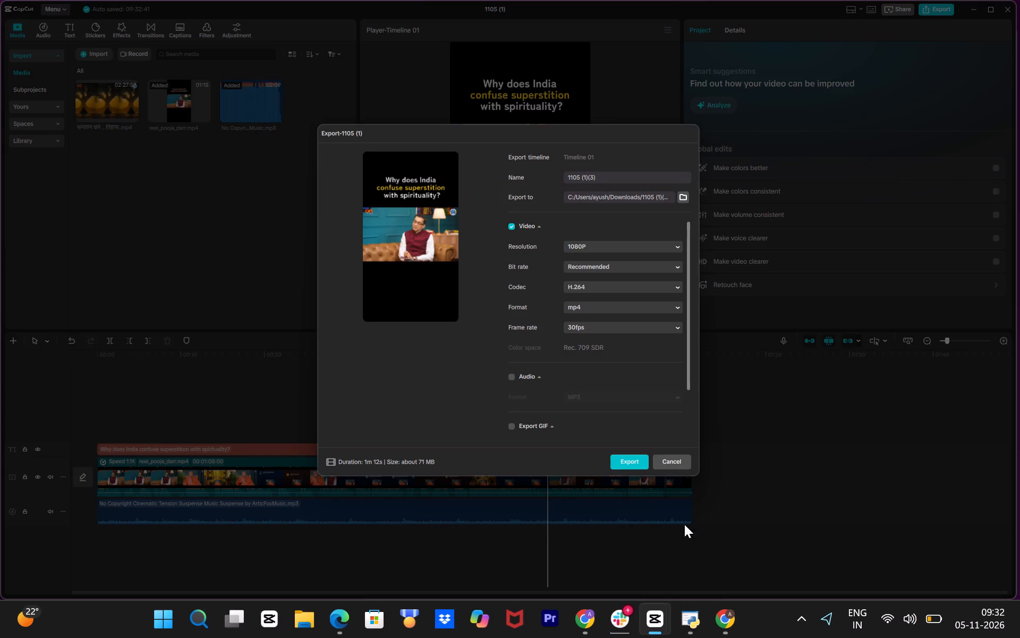
click(619, 457)
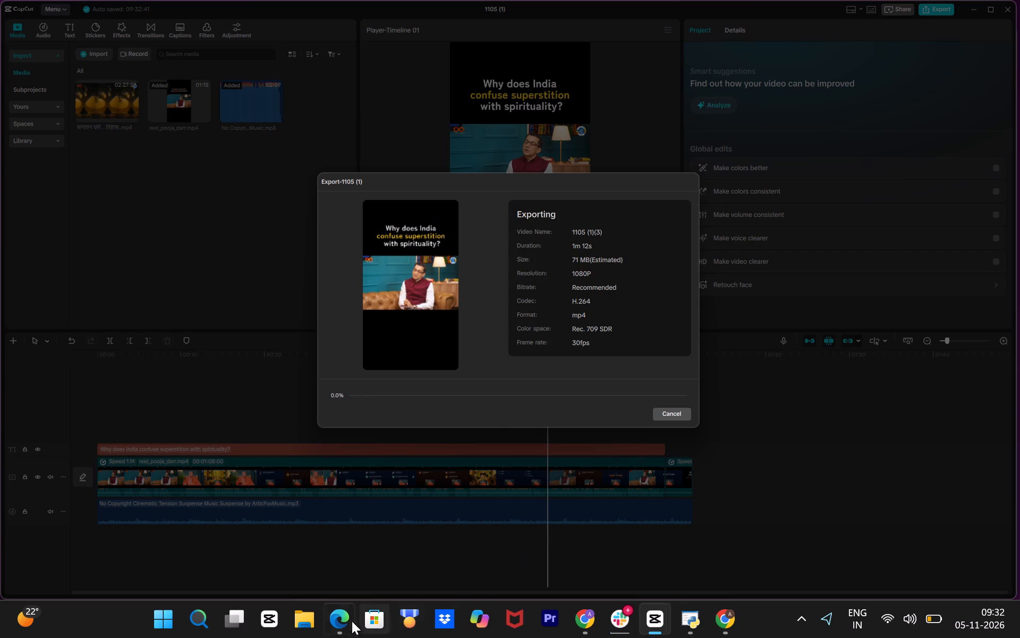
Switch to the Canva thumbnail in Edge and colour the headline words "CONFUSE SUPERSTITION" red.
click(339, 613)
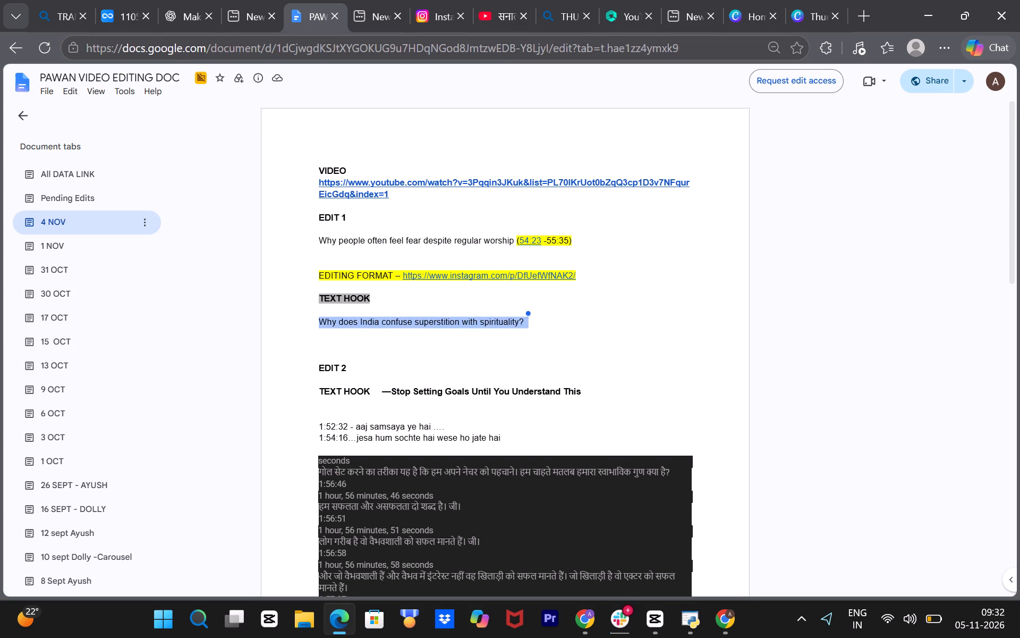
key(ctrl+c)
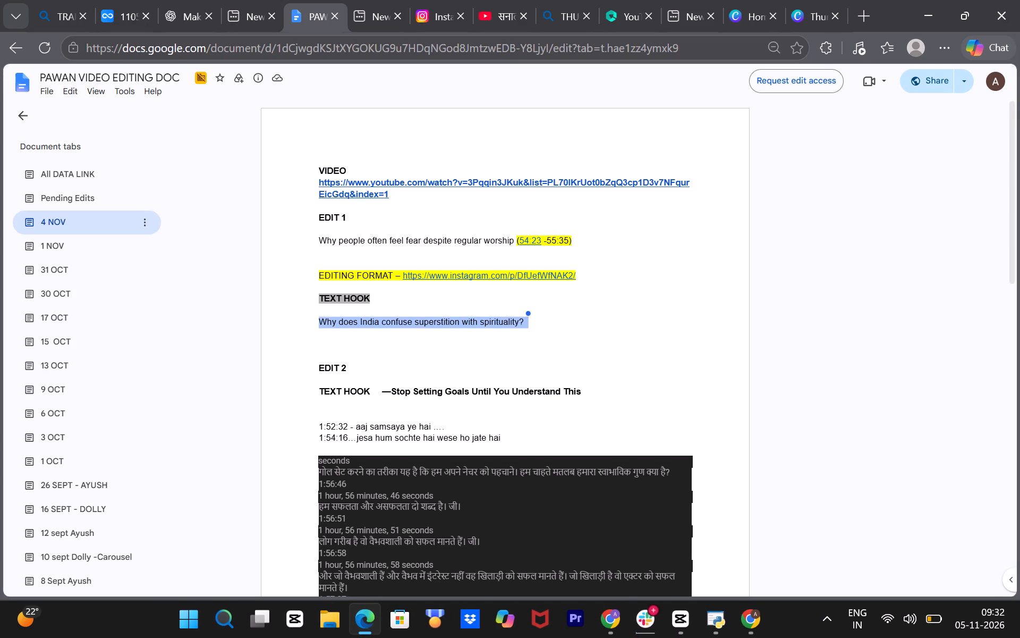
click(789, 9)
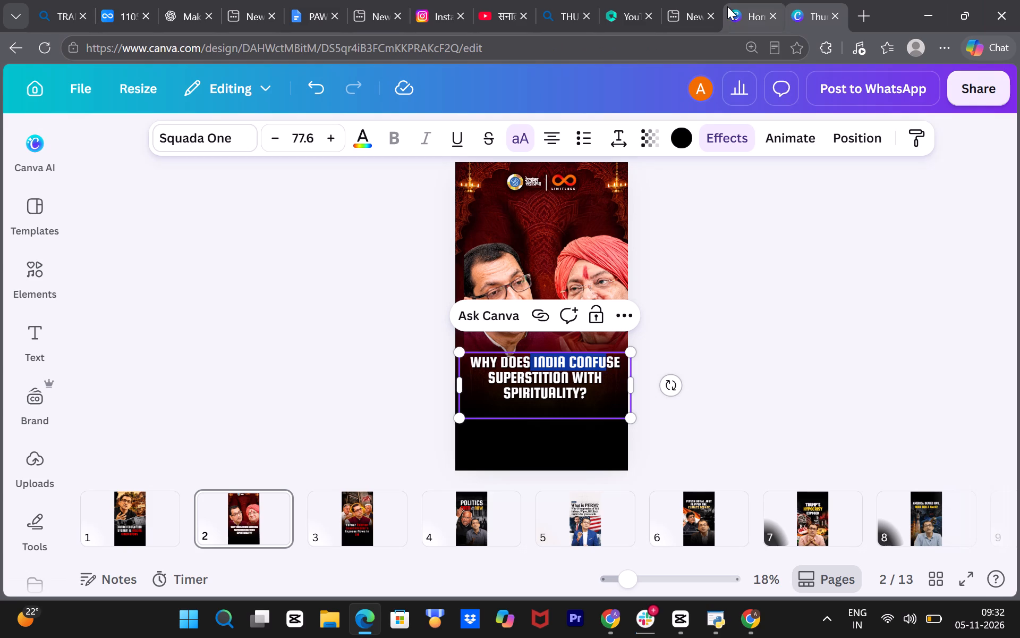
click(488, 385)
drag(488, 382, 551, 377)
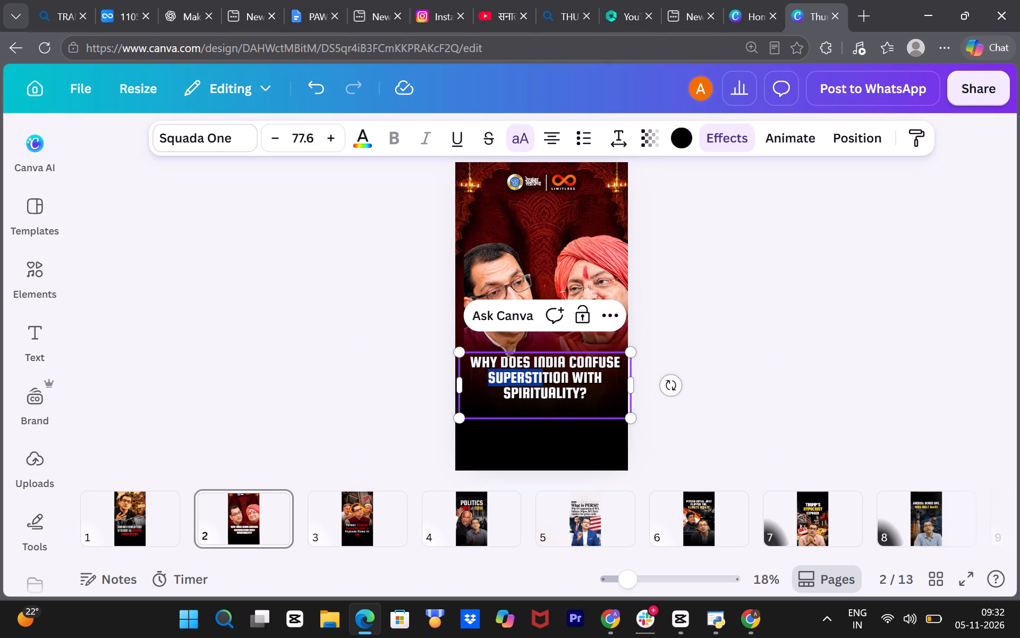
drag(551, 377, 573, 374)
drag(568, 359, 572, 380)
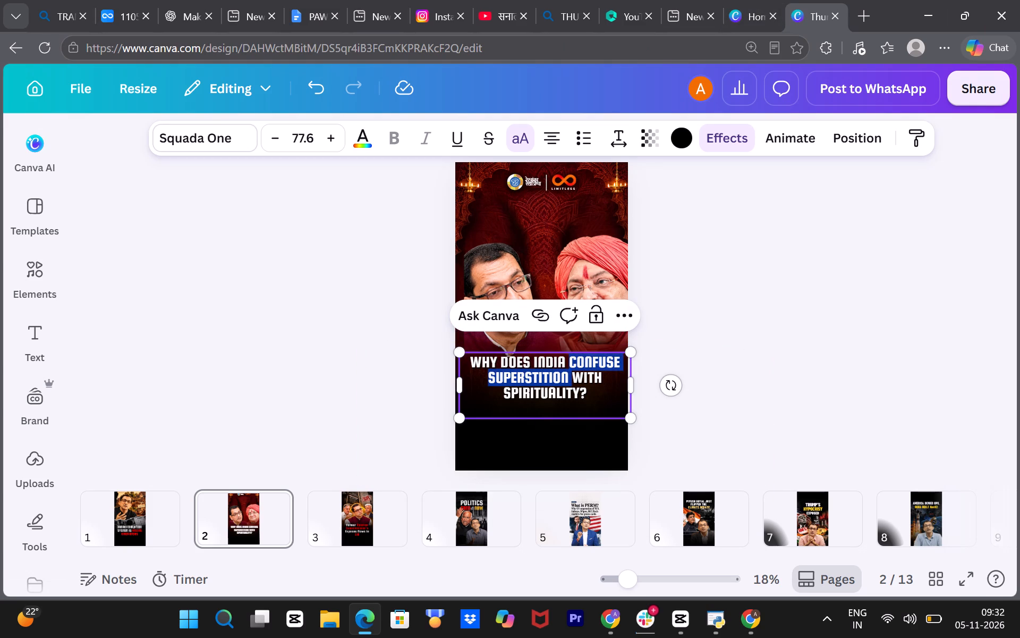
drag(572, 380, 566, 380)
click(362, 134)
click(170, 317)
triple_click(763, 327)
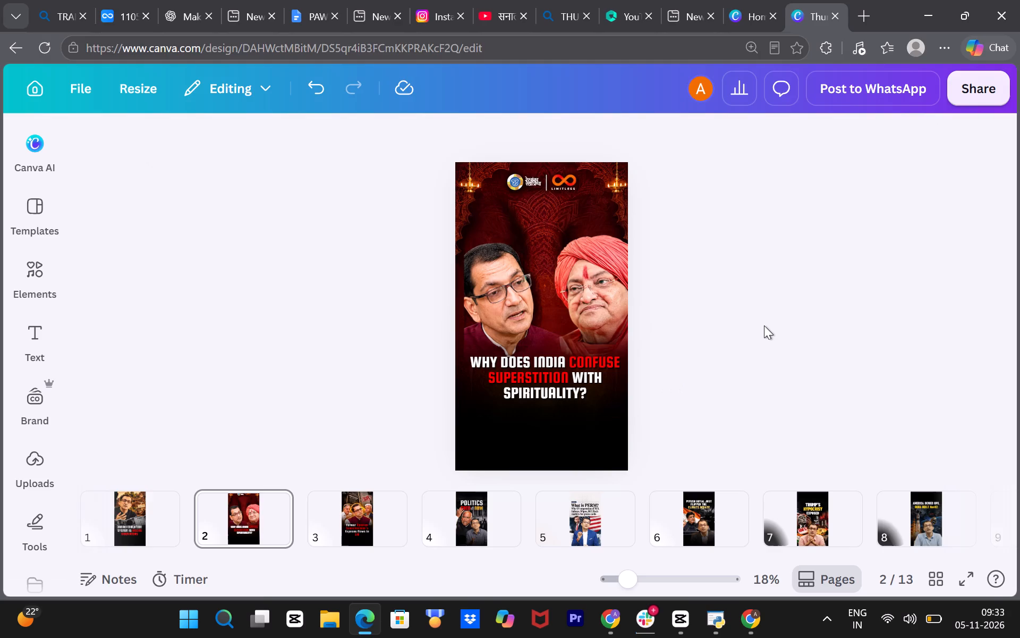
Dismiss CapCut's finished-export dialog without sharing the video.
triple_click(764, 325)
click(674, 457)
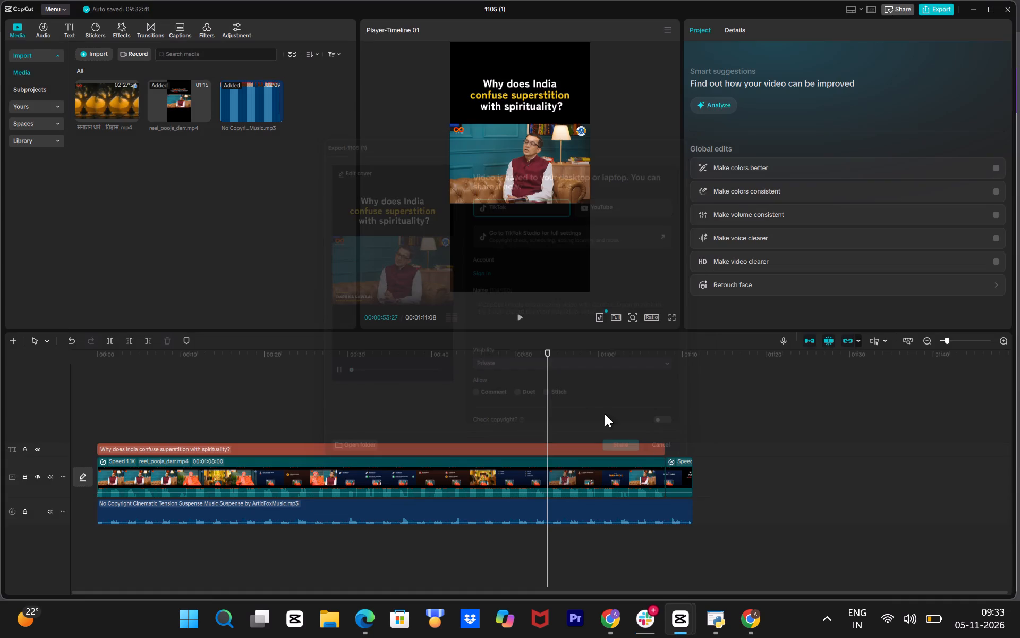
Return to the Canva thumbnail in Edge and nudge the headline slightly to the left and down.
click(340, 620)
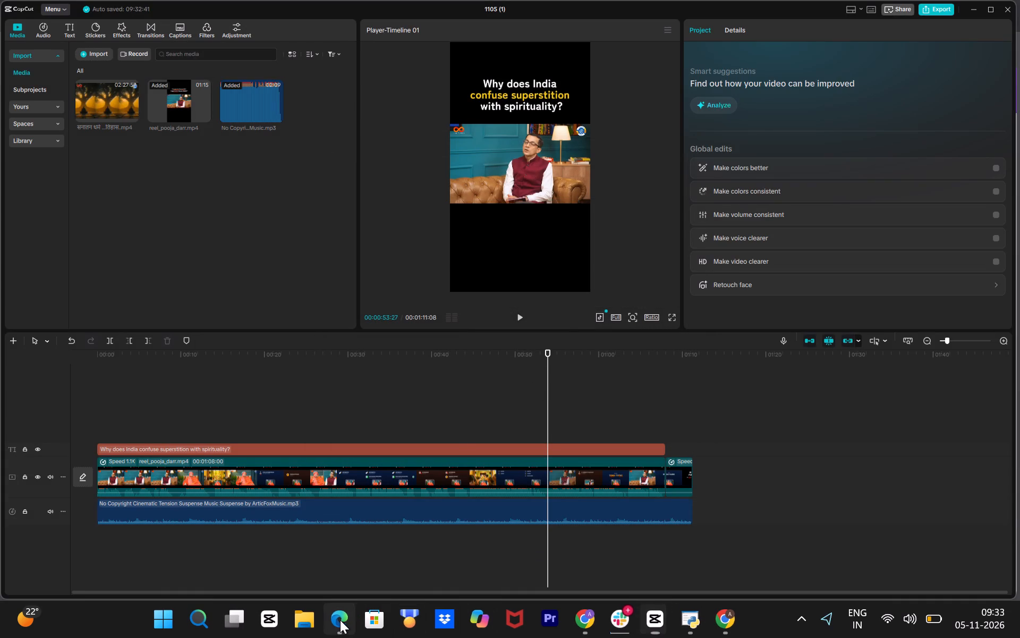
double_click(364, 383)
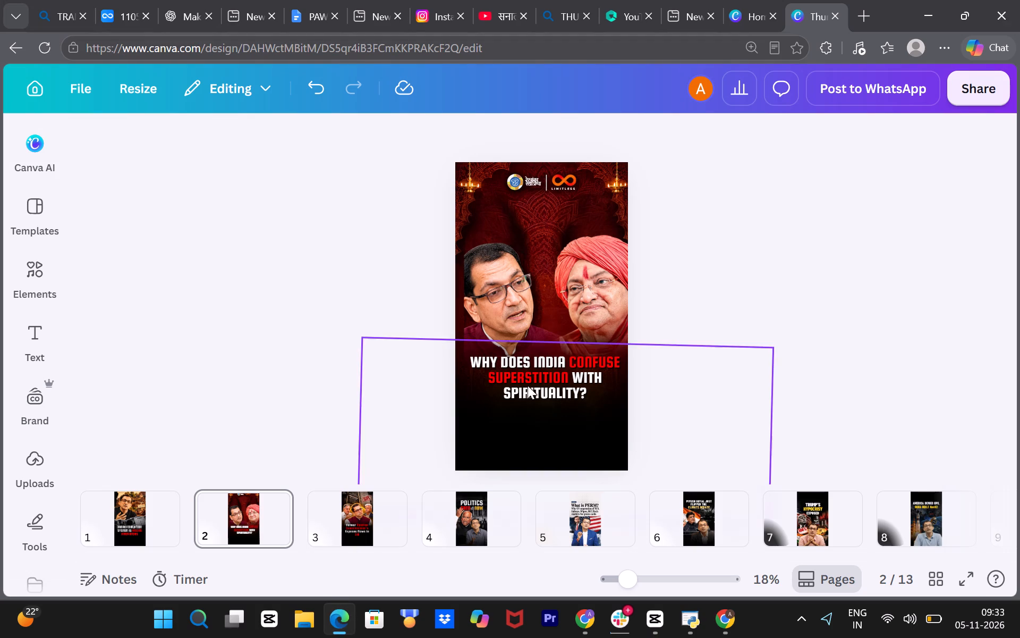
click(544, 385)
key(Left)
key(Left)
key(Left)
key(Left)
key(Left)
key(Left)
key(Left)
key(Left)
key(Left)
key(Left)
key(Down)
key(Down)
key(Down)
key(Down)
key(Down)
key(Down)
key(Down)
key(Down)
key(Down)
key(Down)
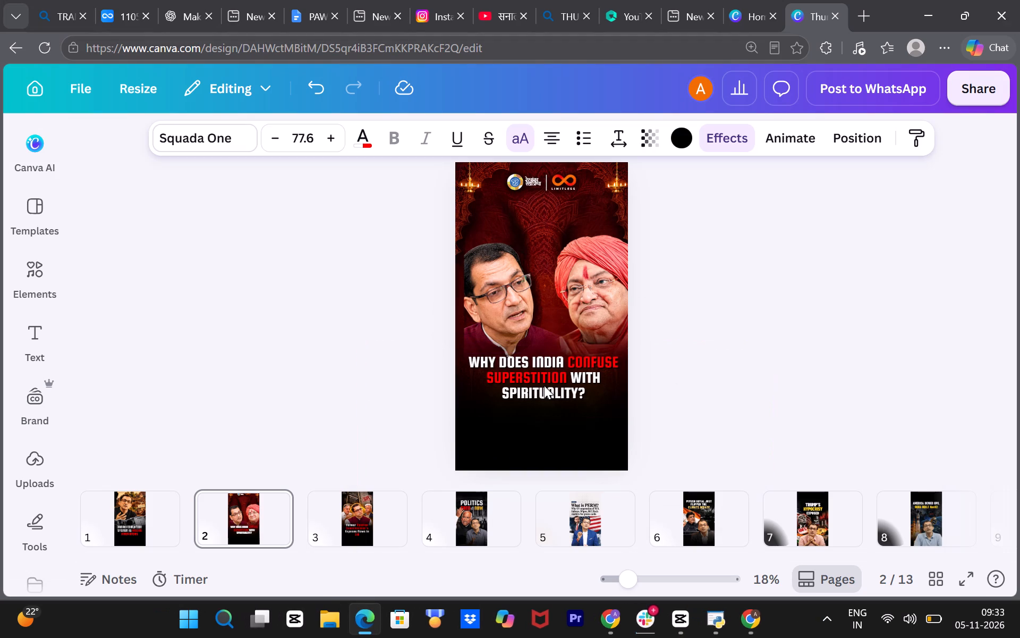
key(Left)
key(Left)
Shift the cutout of the man with glasses slightly left and down, towards the thumbnail's edge.
scroll(489, 297, left, 2)
drag(494, 283, 490, 287)
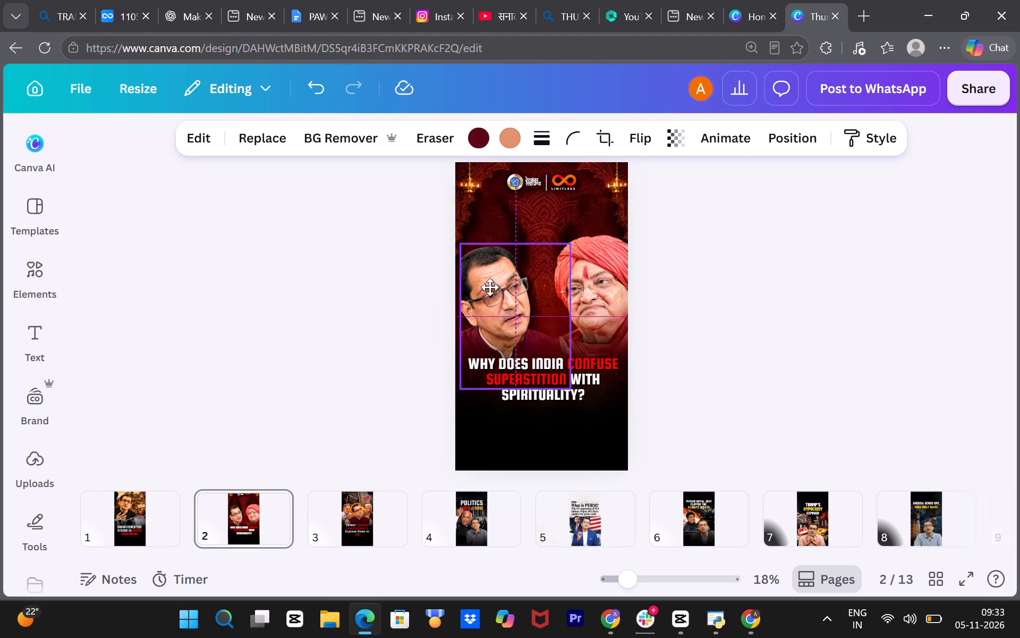
drag(490, 287, 487, 287)
double_click(436, 287)
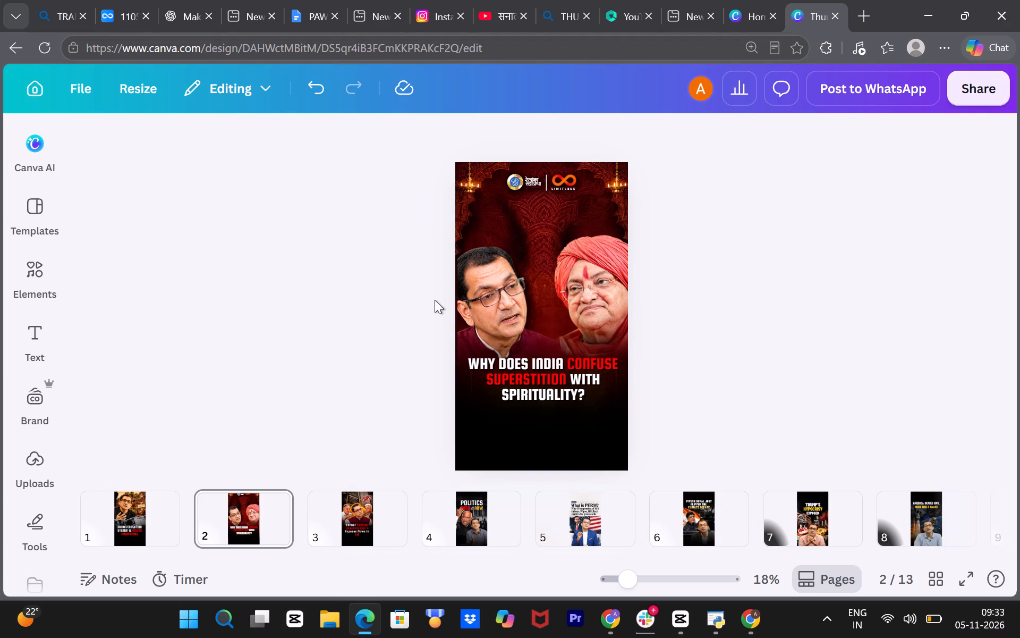
Enlarge the headline to size 84.6, narrow its box so "CONFUSE SUPERSTITION" fills the middle line, and recentre it.
scroll(423, 312, up, 3)
scroll(423, 312, down, 2)
click(575, 375)
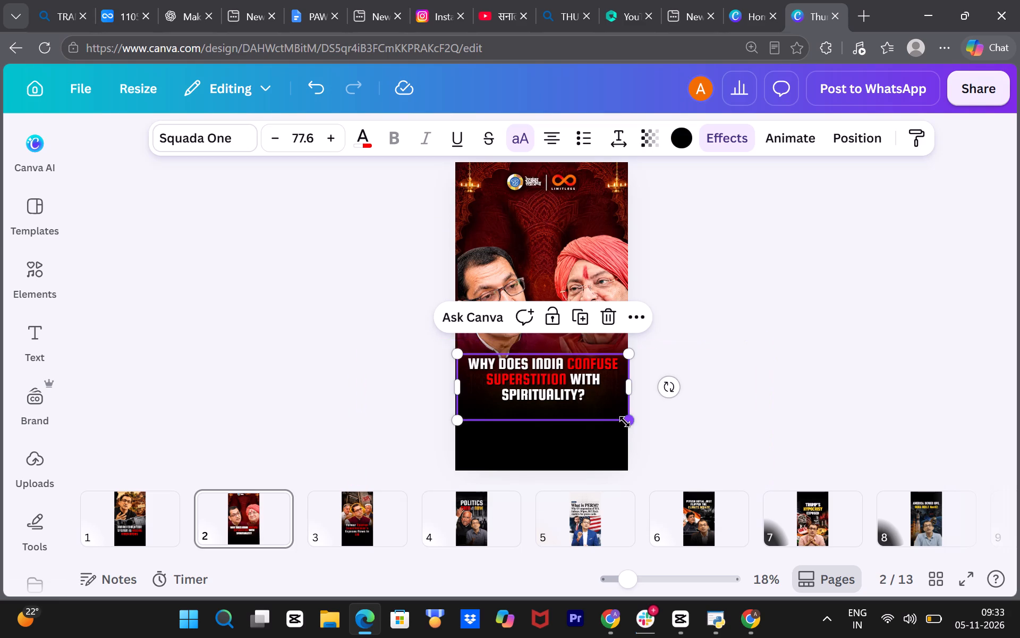
drag(625, 422, 632, 431)
drag(639, 398, 617, 399)
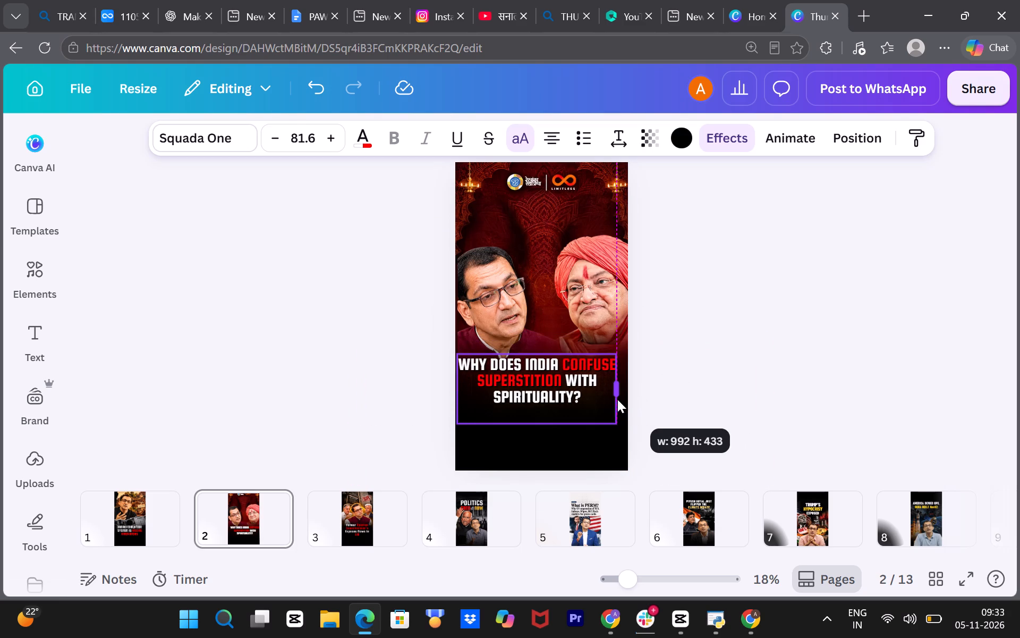
drag(617, 399, 609, 403)
drag(610, 427, 618, 428)
click(445, 391)
drag(529, 391, 535, 391)
triple_click(712, 360)
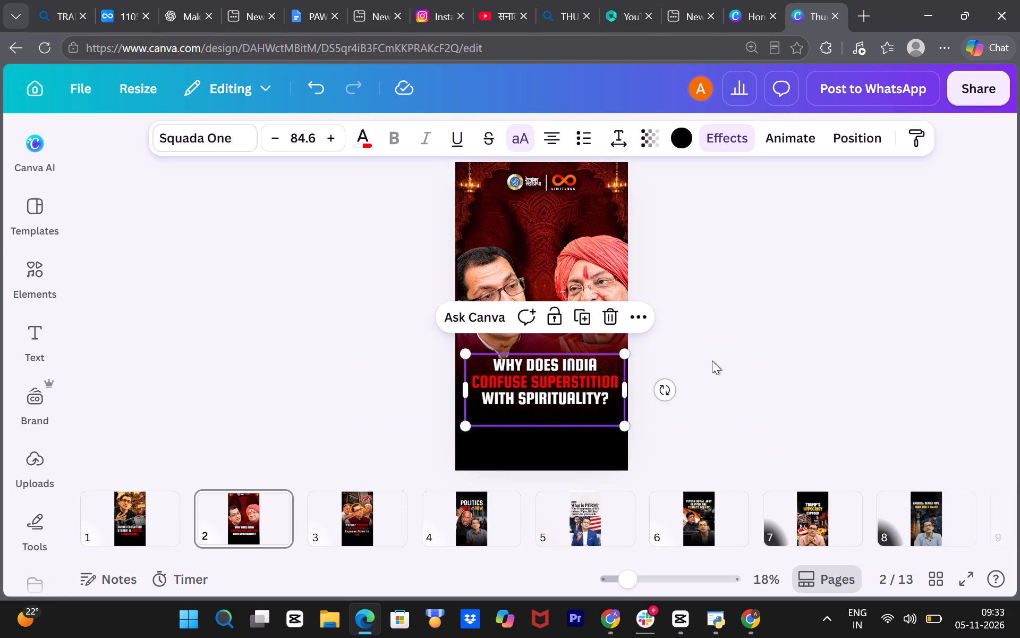
Nudge the resized headline slightly lower over the dark gradient.
click(610, 406)
key(Down)
key(Down)
key(Down)
key(Down)
key(Down)
key(Down)
key(Down)
key(Down)
key(Down)
key(Down)
key(Down)
key(Down)
key(Down)
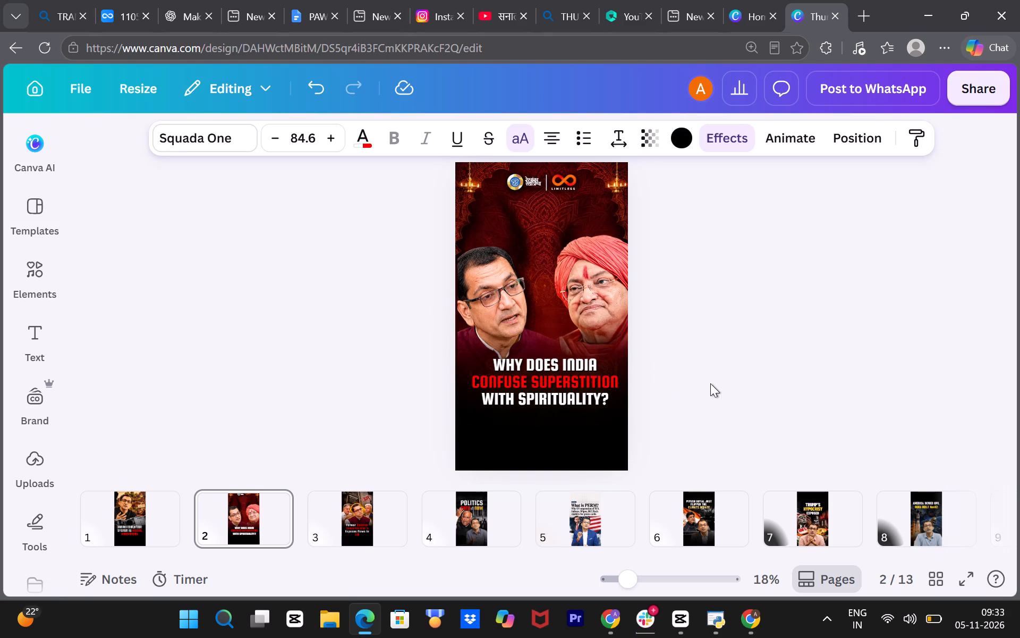
Open the download settings for the thumbnail design.
click(979, 98)
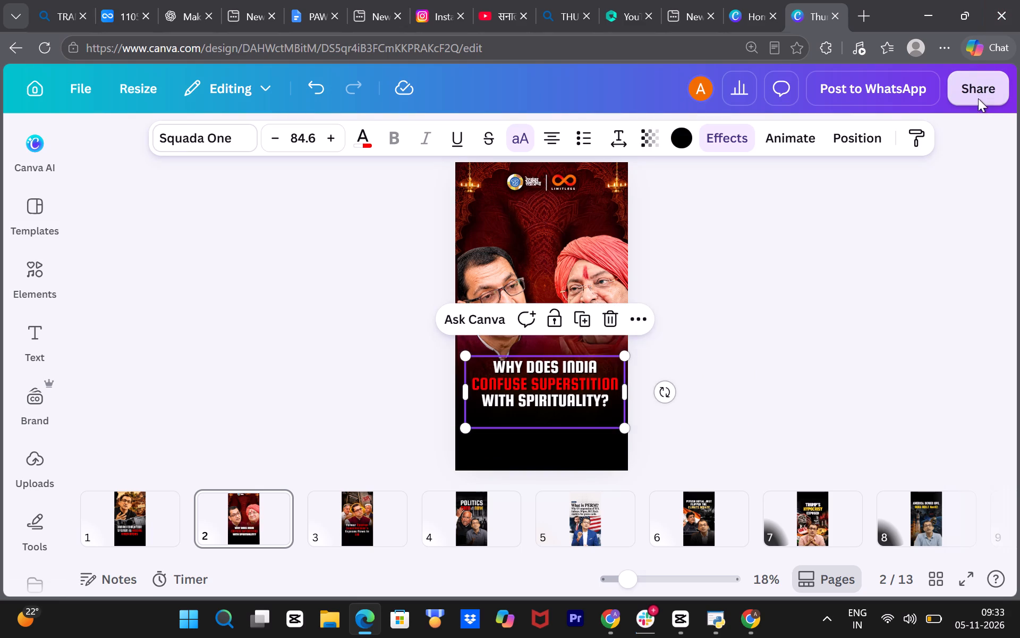
click(699, 481)
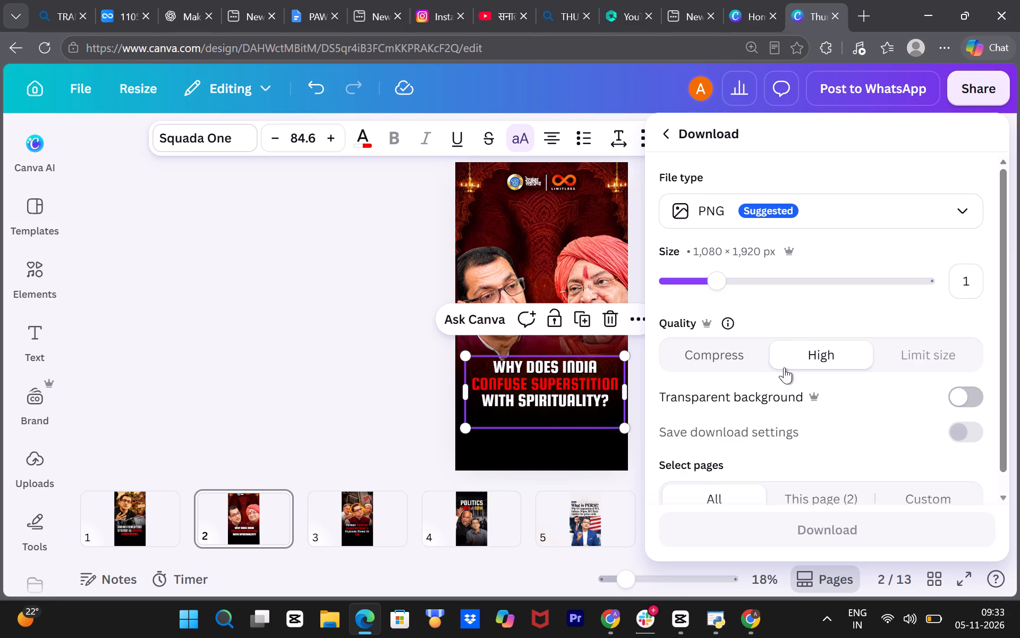
Limit the download to the current page, page 2, and download that thumbnail as a PNG.
scroll(755, 430, down, 5)
click(804, 486)
click(810, 501)
scroll(806, 482, down, 6)
click(817, 496)
click(814, 526)
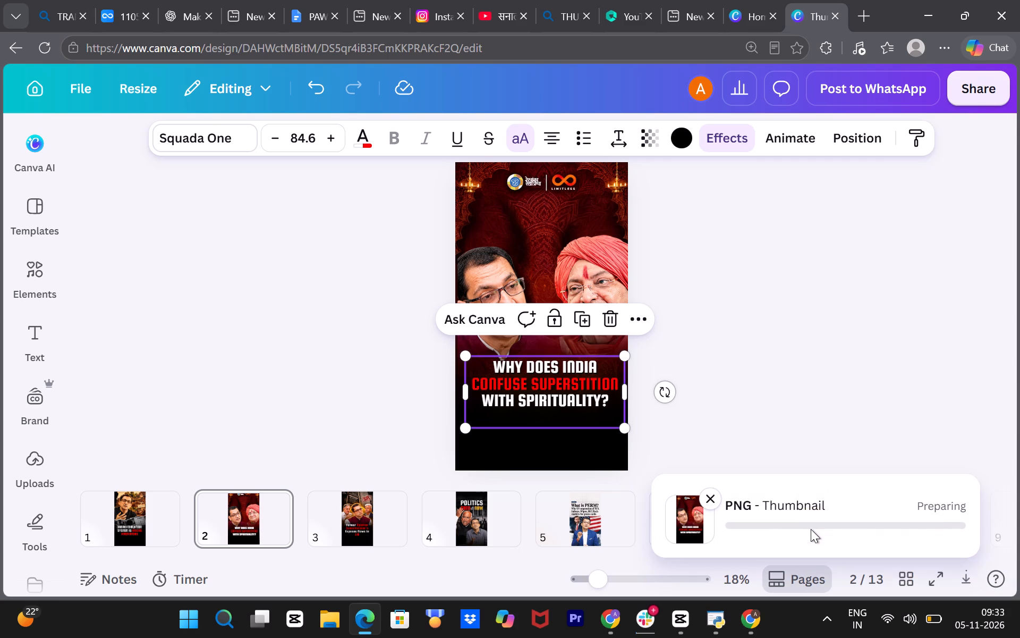
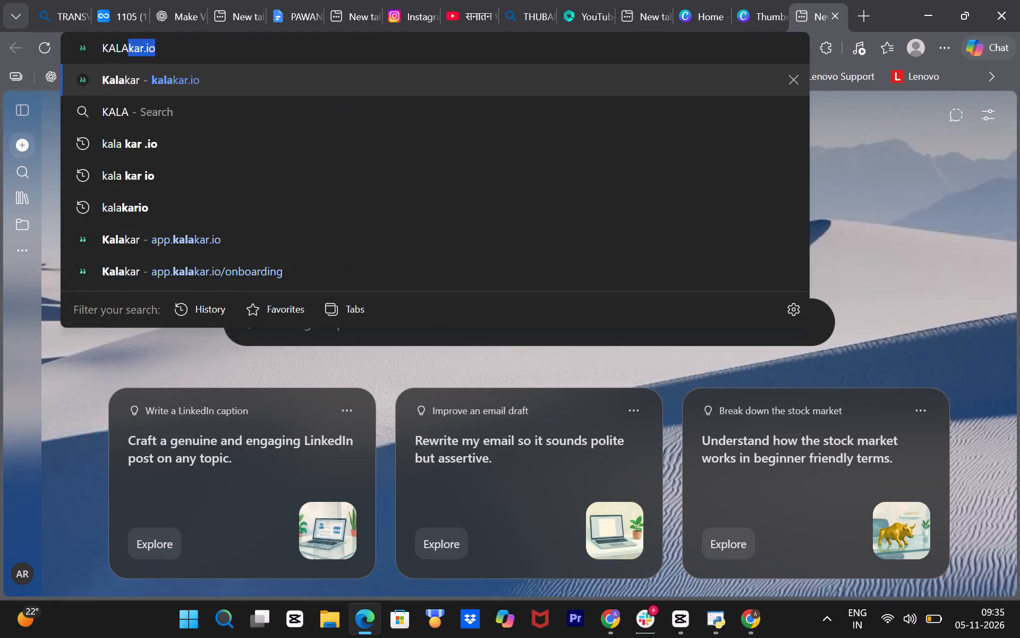
Go to kalakar.io and sign in to reach the captioning dashboard.
key(Right)
key(Return)
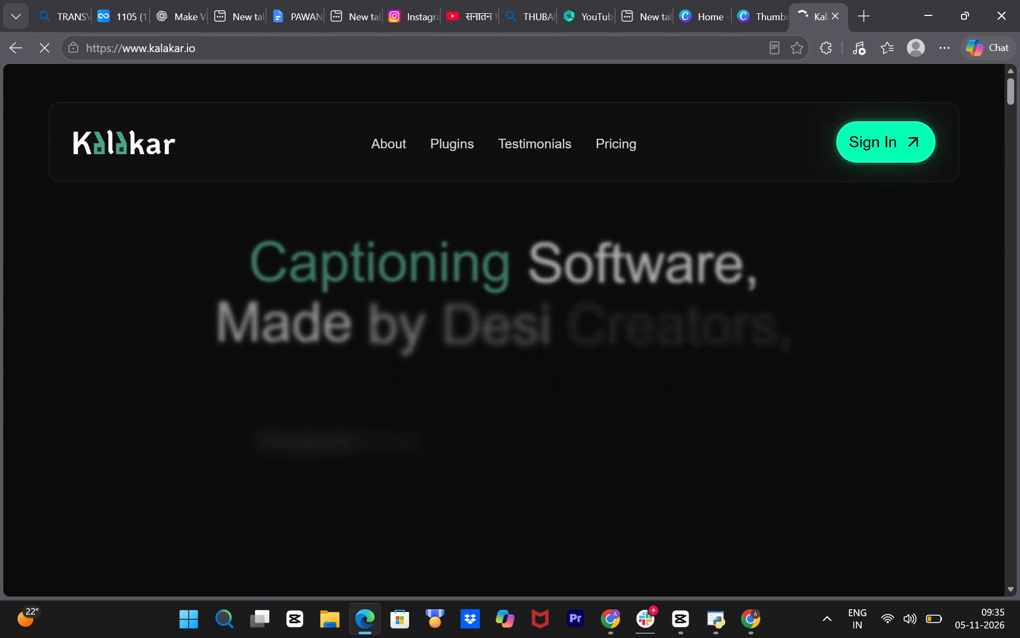
click(874, 131)
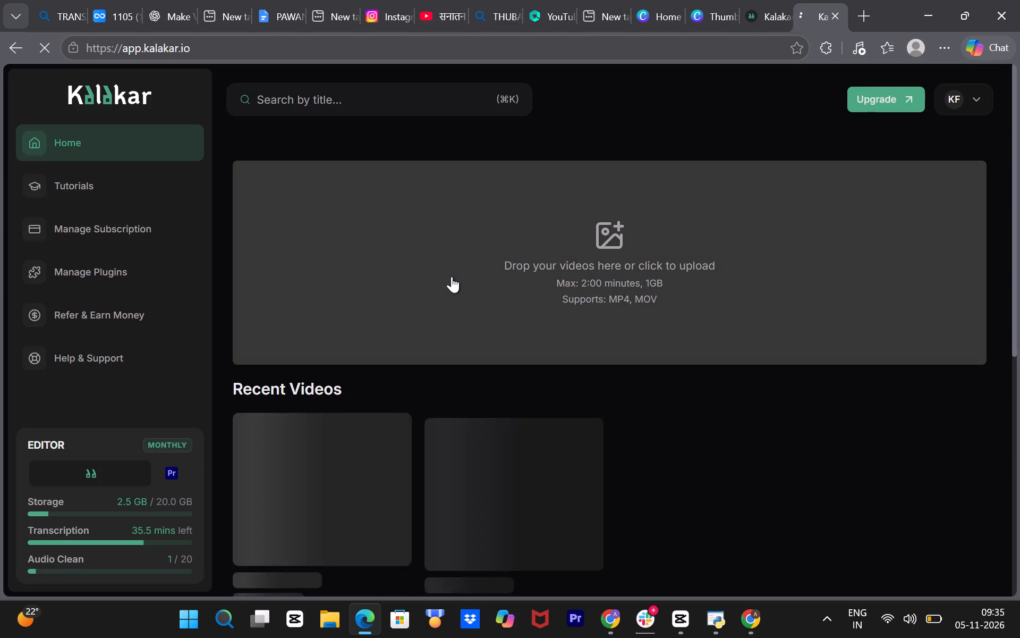
Choose the reel 1105 (1)(3).mp4 from the Downloads folder as the video to upload to Kalakar.
click(452, 276)
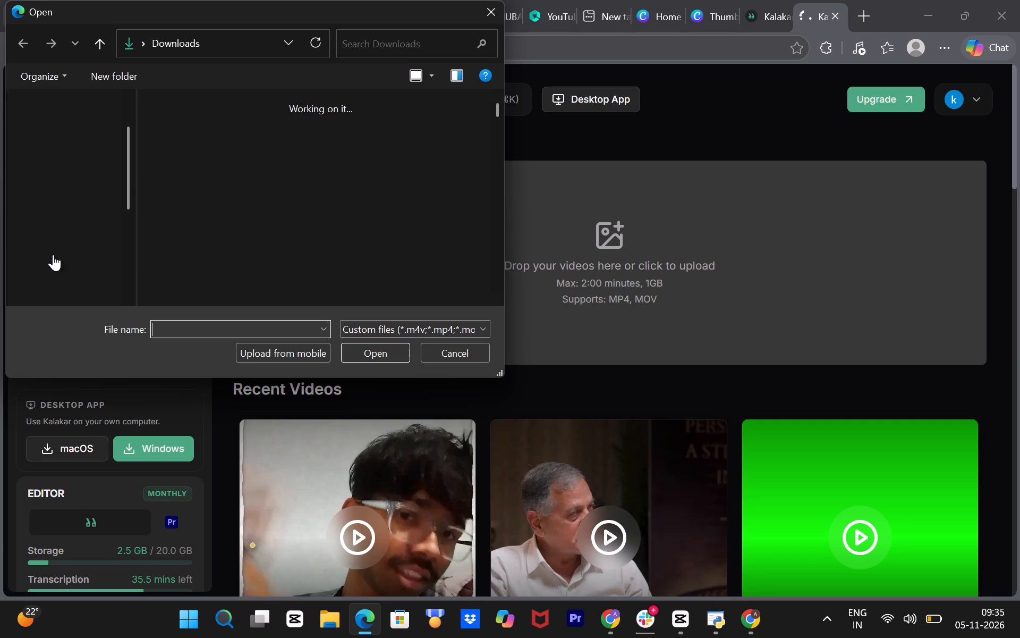
click(64, 242)
click(71, 232)
scroll(202, 188, up, 5)
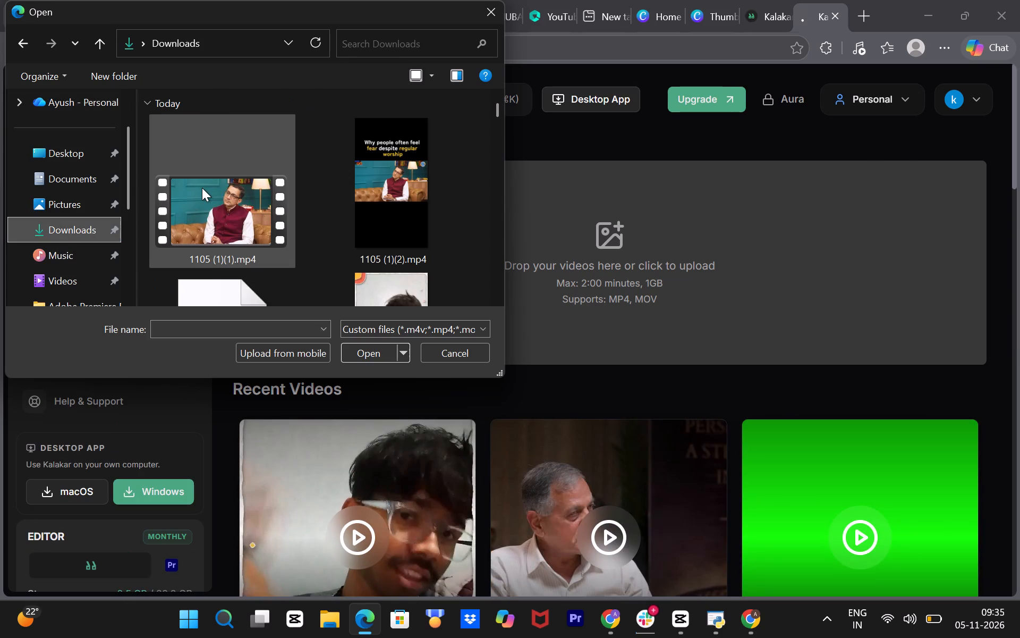
scroll(202, 188, up, 4)
scroll(202, 188, down, 2)
scroll(202, 187, up, 8)
scroll(202, 187, down, 4)
scroll(202, 187, up, 4)
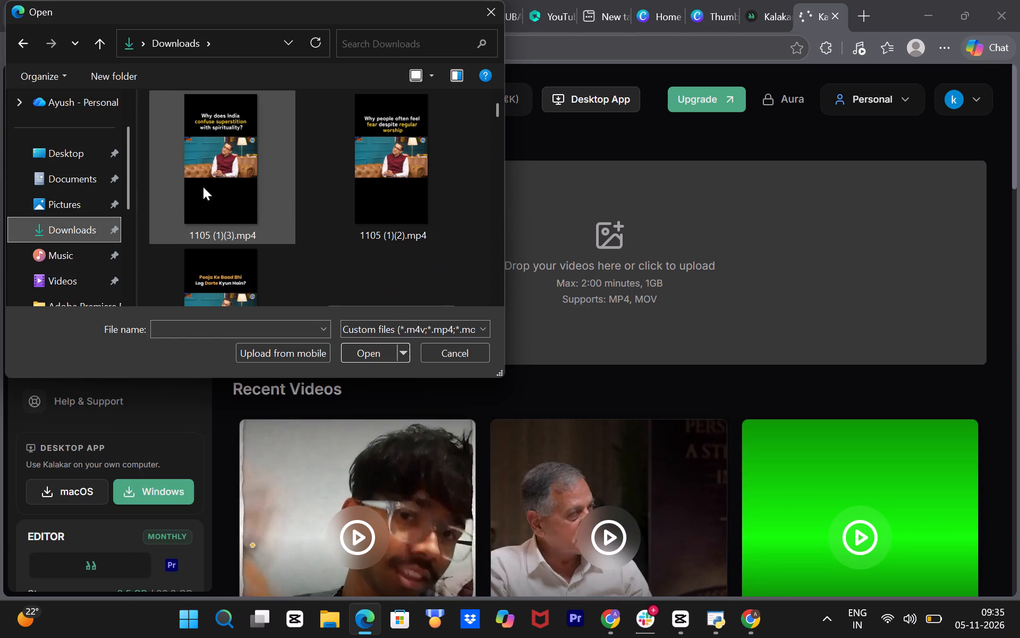
click(203, 187)
click(372, 348)
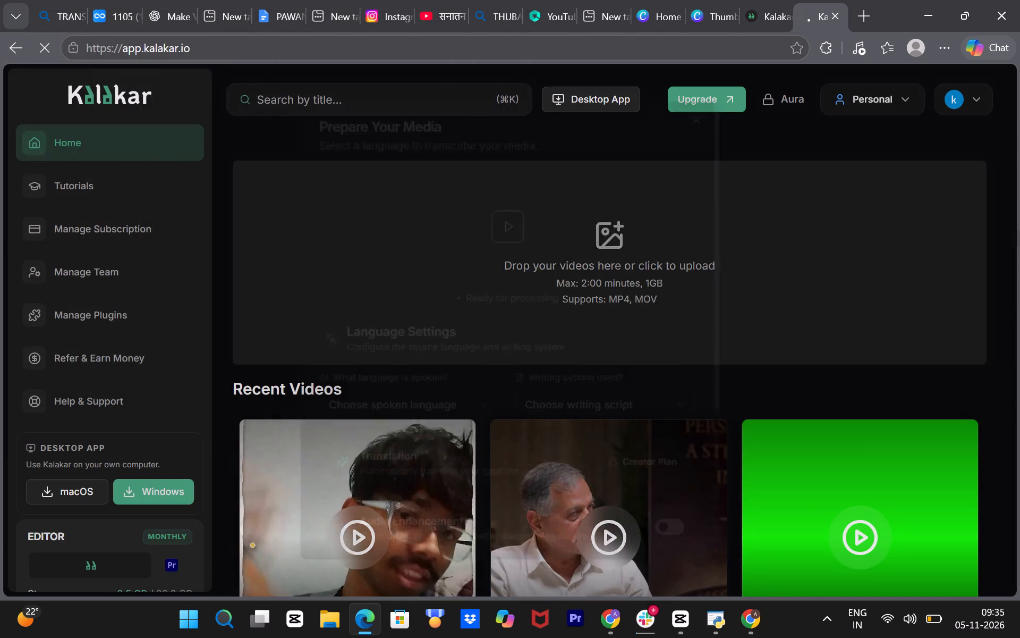
Set the spoken language to Hinglish and start uploading the video for transcription.
click(430, 413)
click(356, 231)
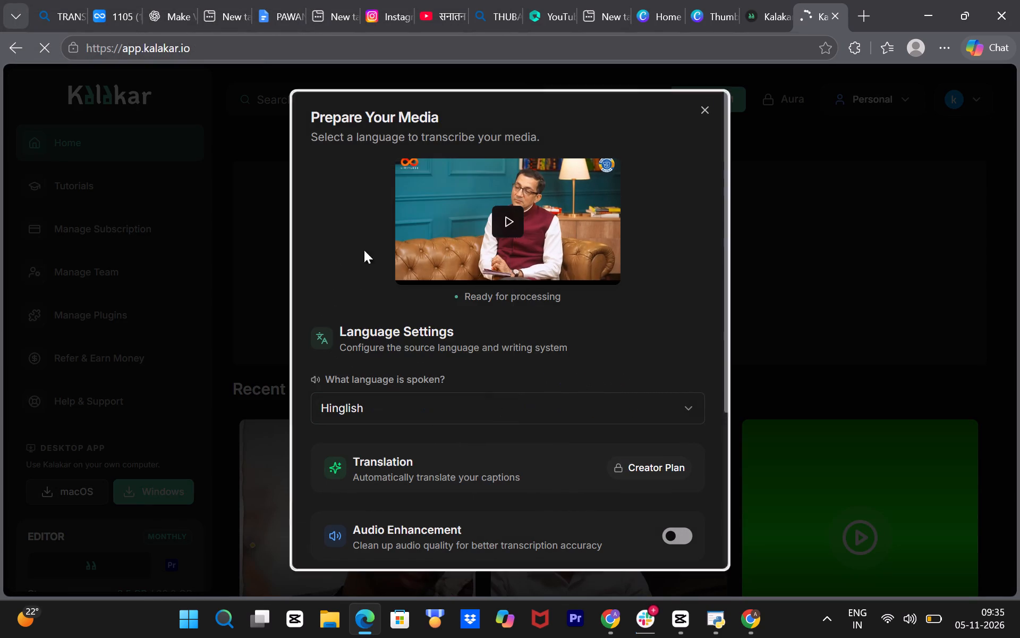
scroll(462, 469, down, 10)
click(471, 536)
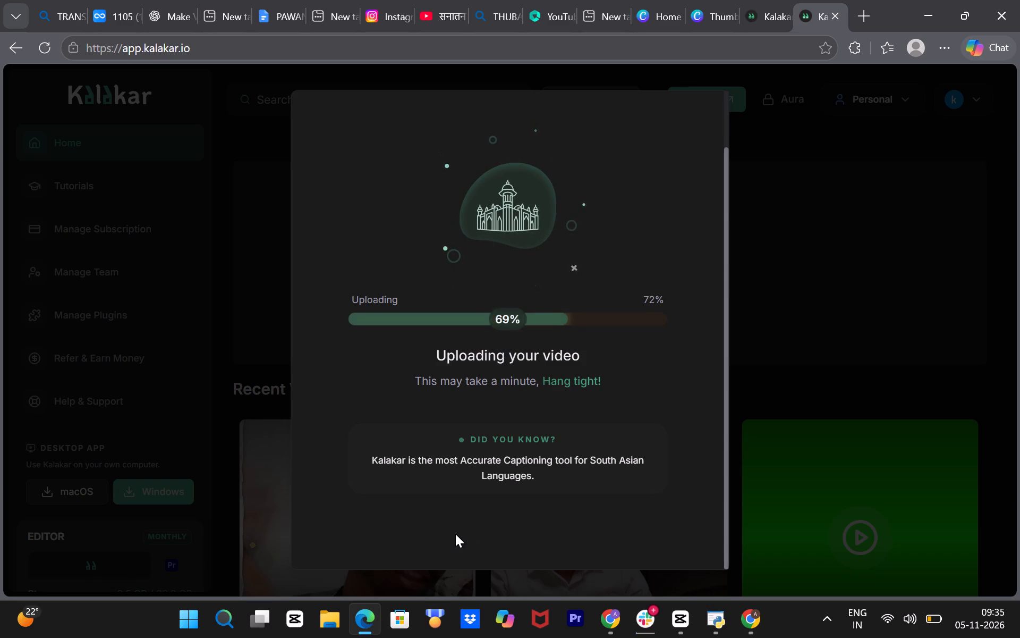
Open a new browser tab, ready for entering an address.
click(867, 17)
click(625, 45)
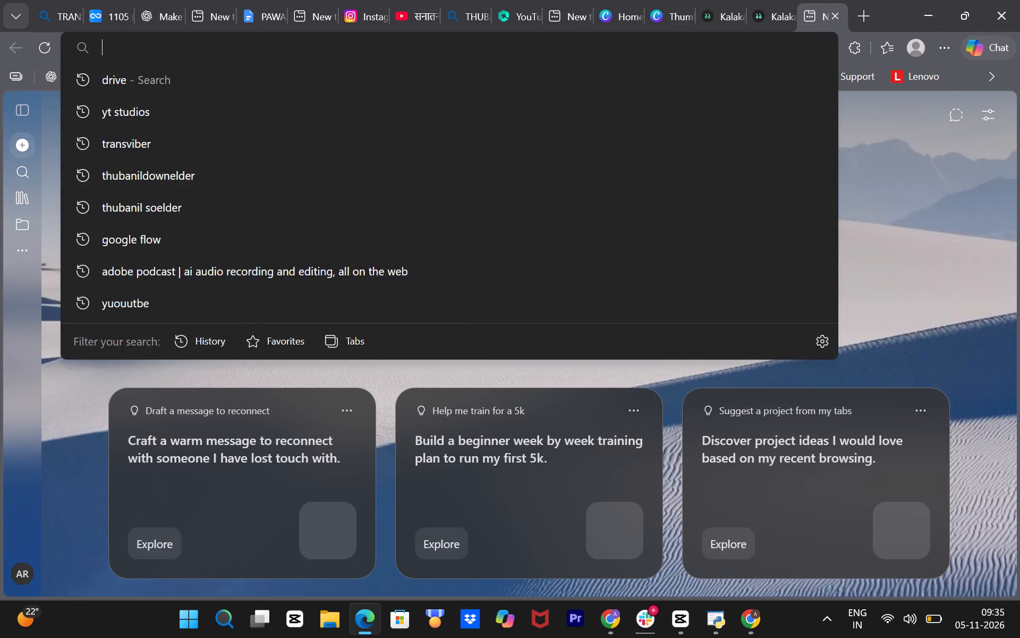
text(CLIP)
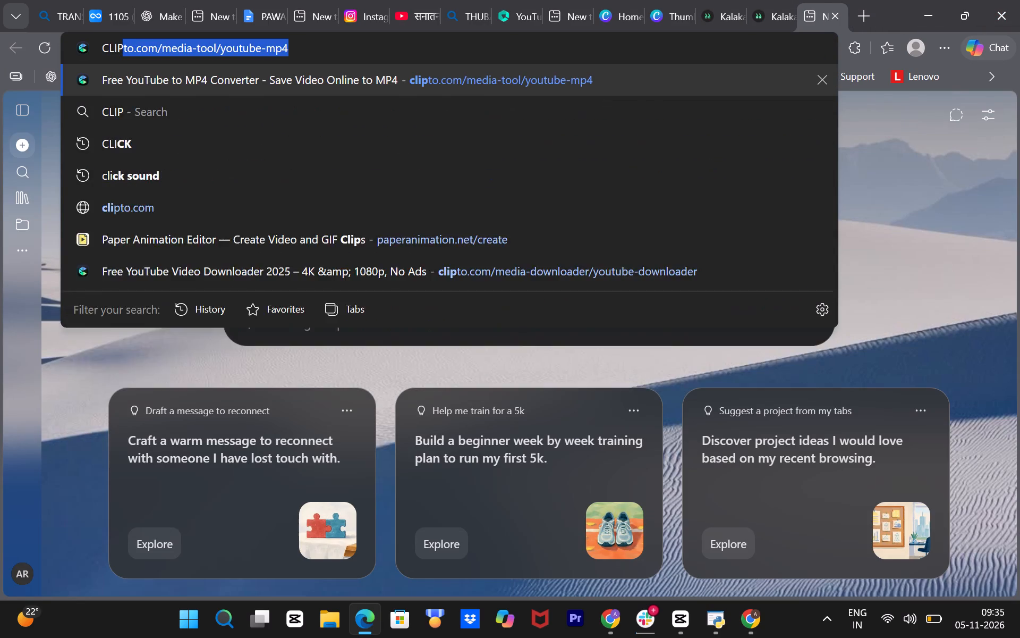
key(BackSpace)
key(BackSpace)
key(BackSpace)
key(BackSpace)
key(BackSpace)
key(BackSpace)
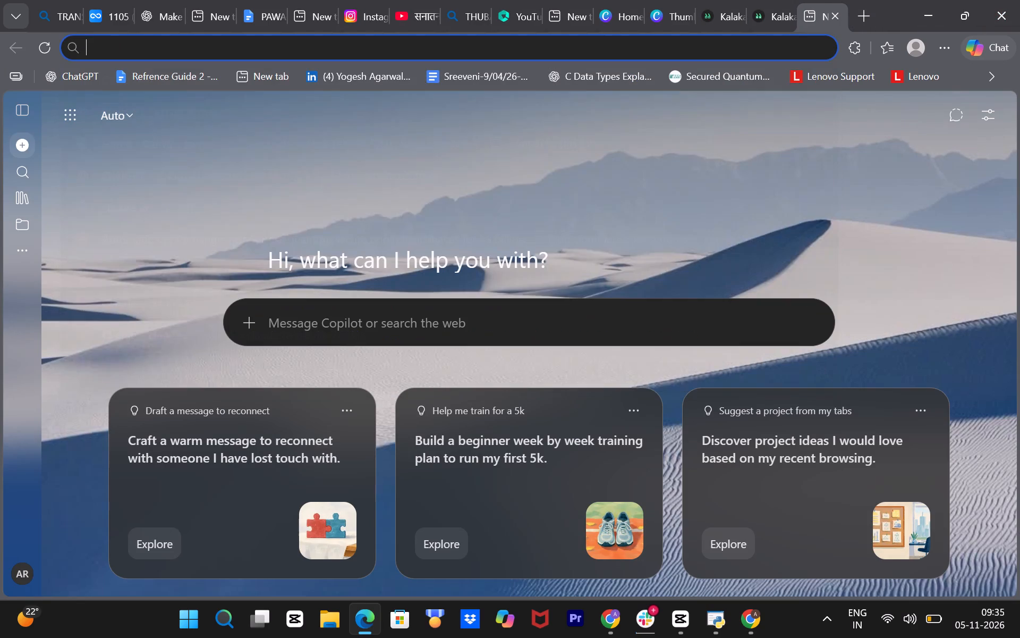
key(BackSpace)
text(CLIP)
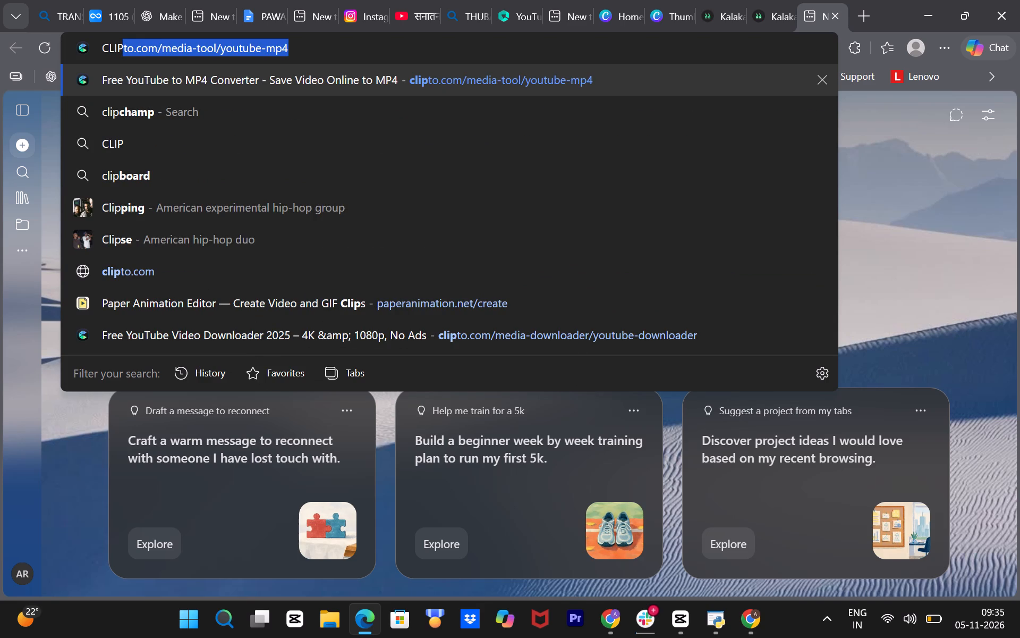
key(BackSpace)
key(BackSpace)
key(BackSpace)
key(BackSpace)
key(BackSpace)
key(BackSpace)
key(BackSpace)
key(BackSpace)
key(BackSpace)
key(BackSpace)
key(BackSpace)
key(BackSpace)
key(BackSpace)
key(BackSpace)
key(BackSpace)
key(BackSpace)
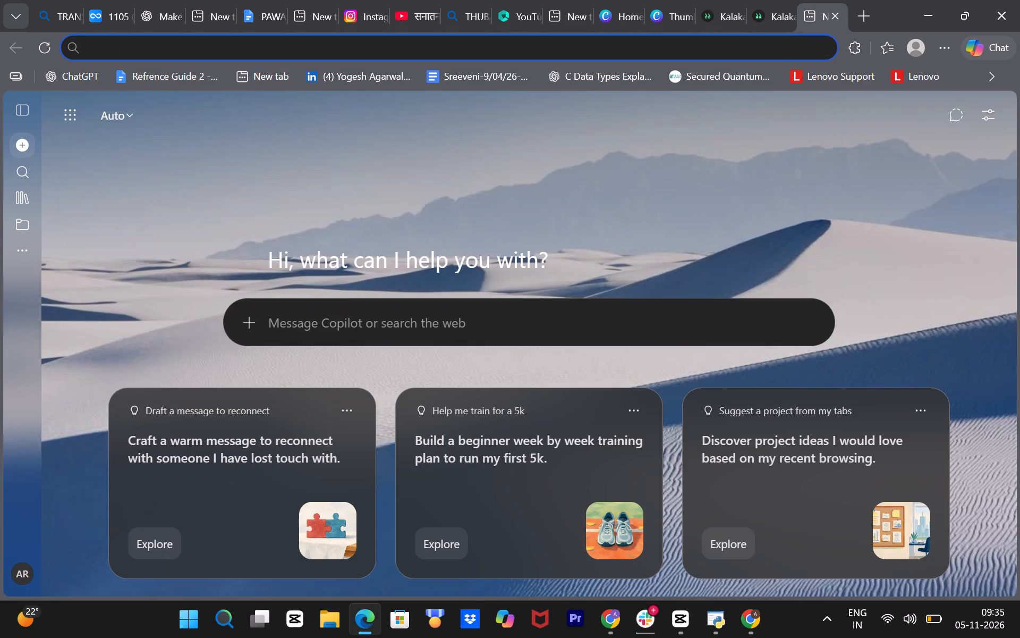
Search the web for contentrewards and open the Content Rewards Discover page.
text(CONTE)
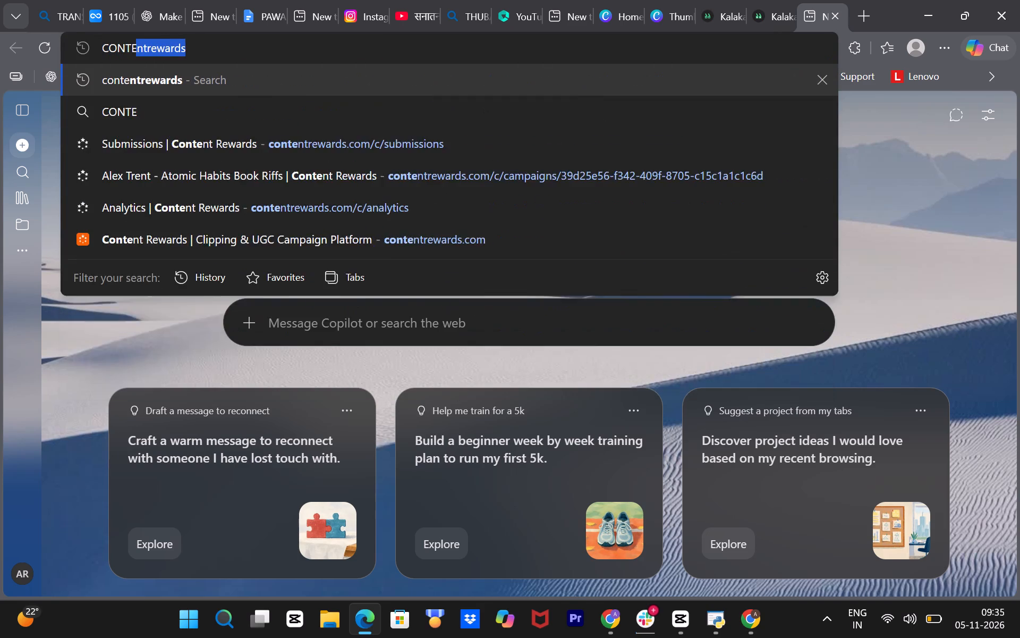
key(Right)
key(Return)
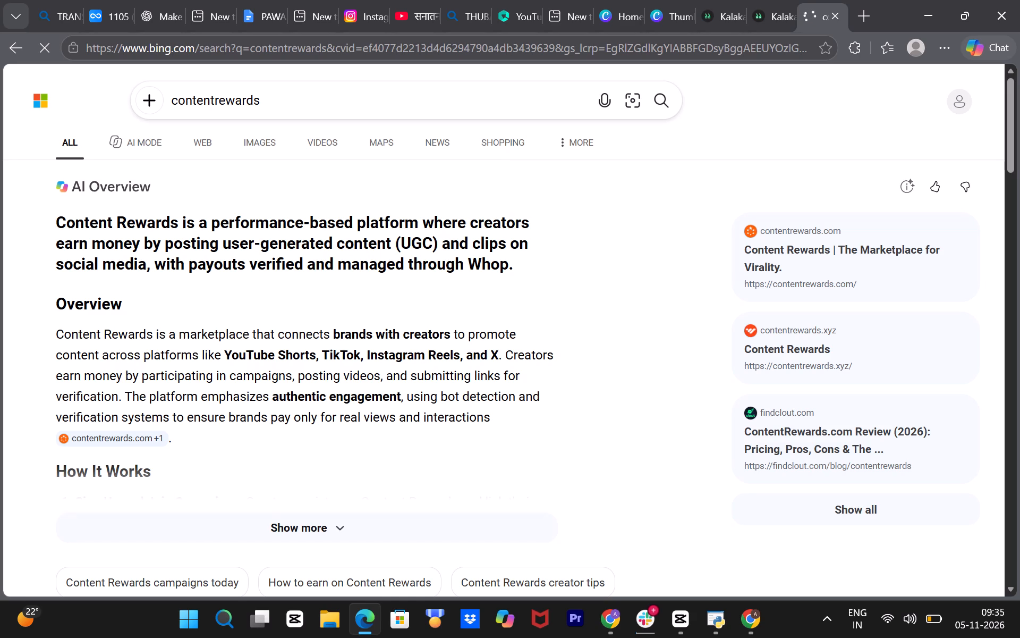
scroll(241, 300, down, 4)
click(122, 352)
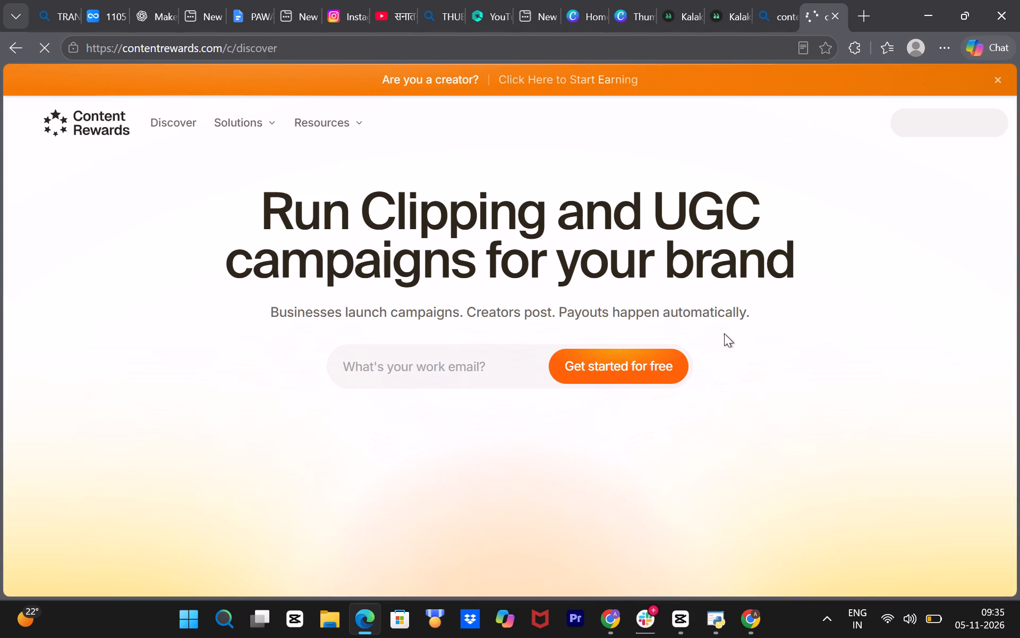
click(665, 361)
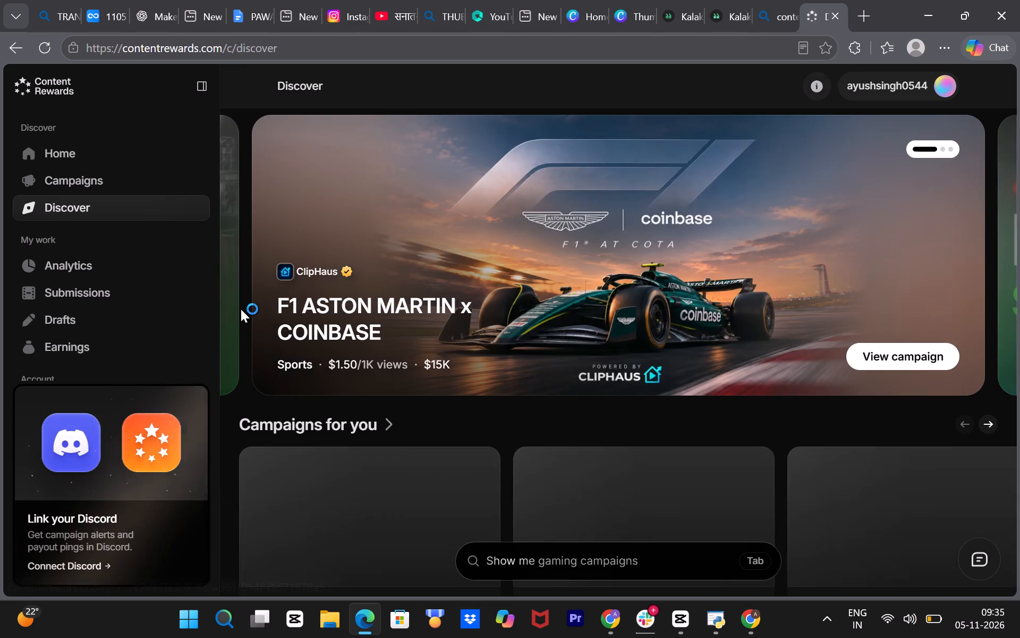
Browse the featured and recommended campaigns on the Discover page.
scroll(282, 313, down, 3)
scroll(283, 315, up, 8)
scroll(283, 315, down, 5)
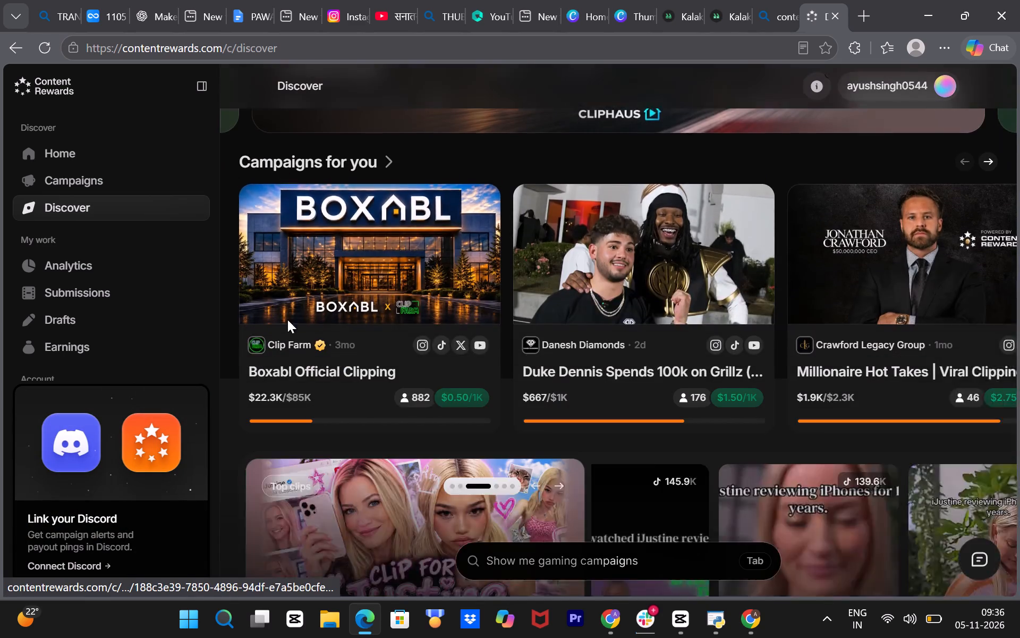
scroll(294, 338, up, 2)
scroll(317, 309, down, 4)
scroll(330, 316, up, 3)
scroll(330, 316, down, 5)
scroll(351, 295, up, 4)
Check the payout details of the pending Atomic Habits clip among your submissions, and close them.
click(70, 299)
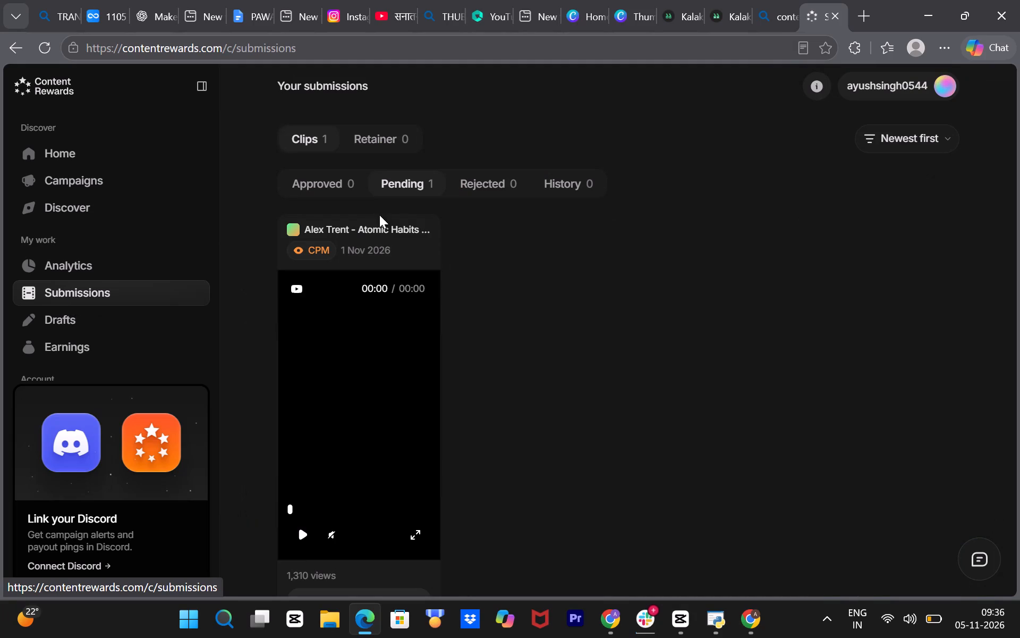
click(407, 199)
click(407, 184)
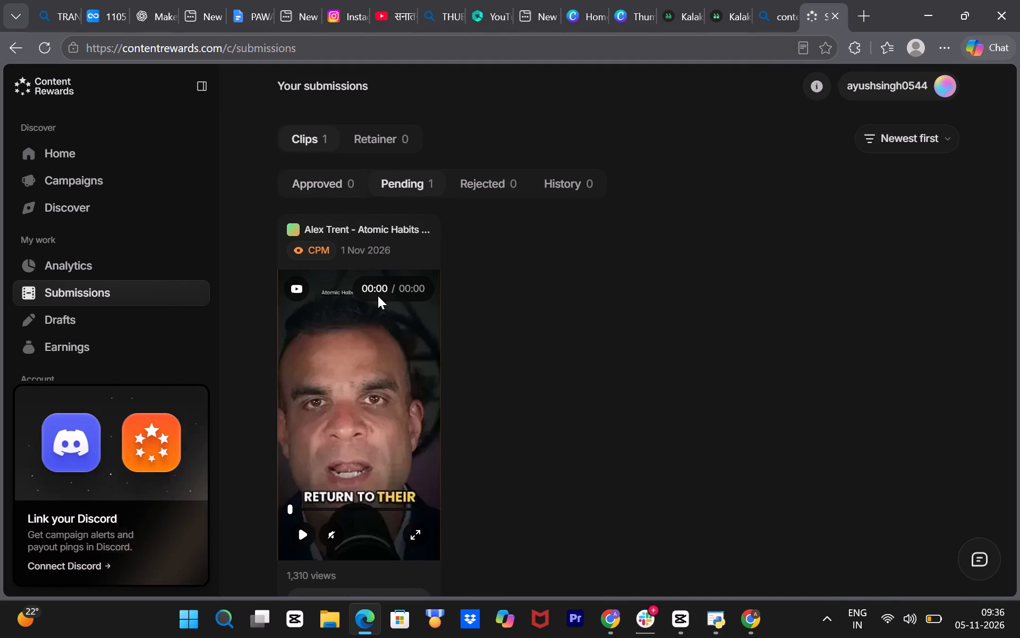
scroll(374, 286, down, 5)
click(345, 545)
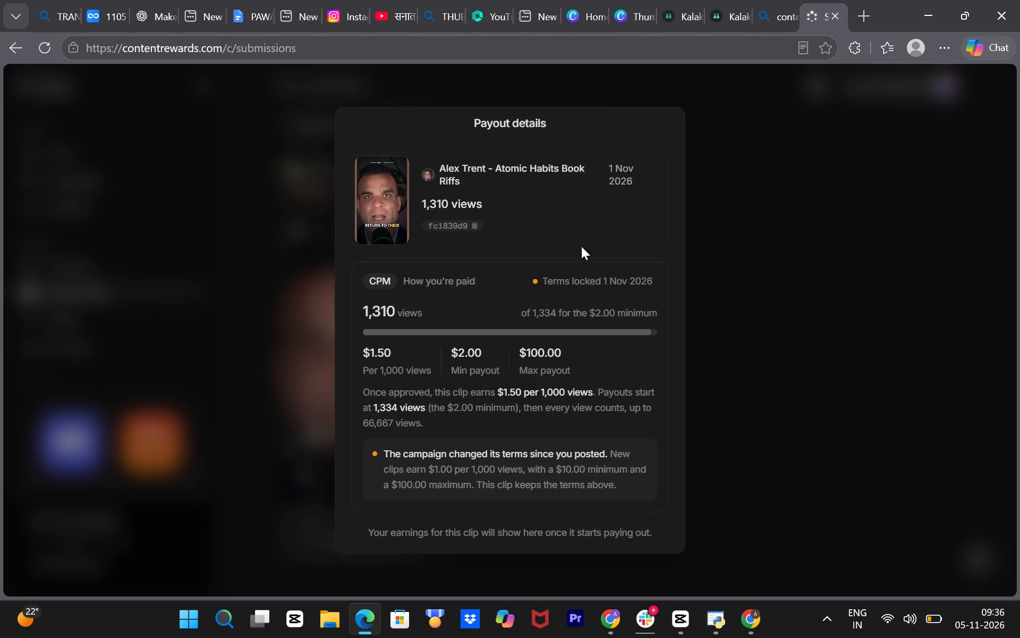
click(796, 281)
scroll(439, 256, up, 4)
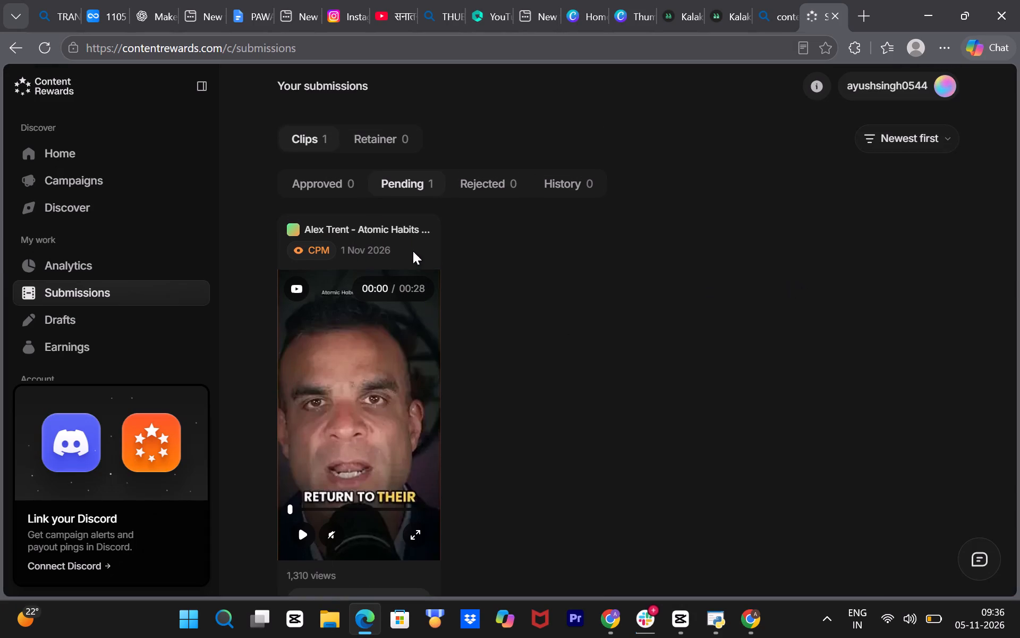
Check the approved clips among your submissions.
click(320, 181)
click(382, 179)
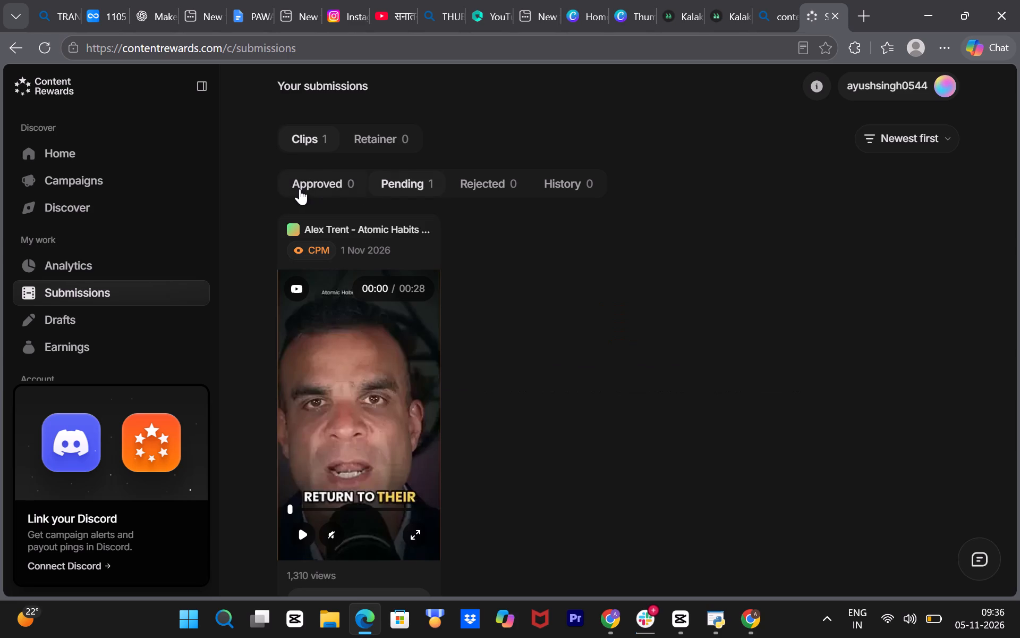
click(300, 189)
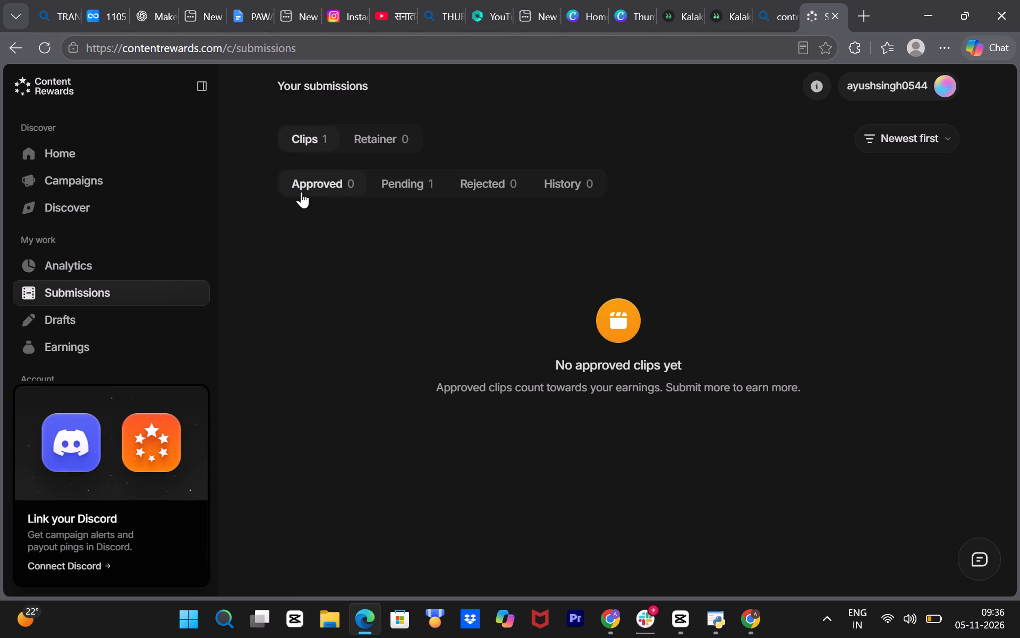
scroll(301, 192, up, 1)
Look through the list of joined campaigns and their payout rates.
click(89, 171)
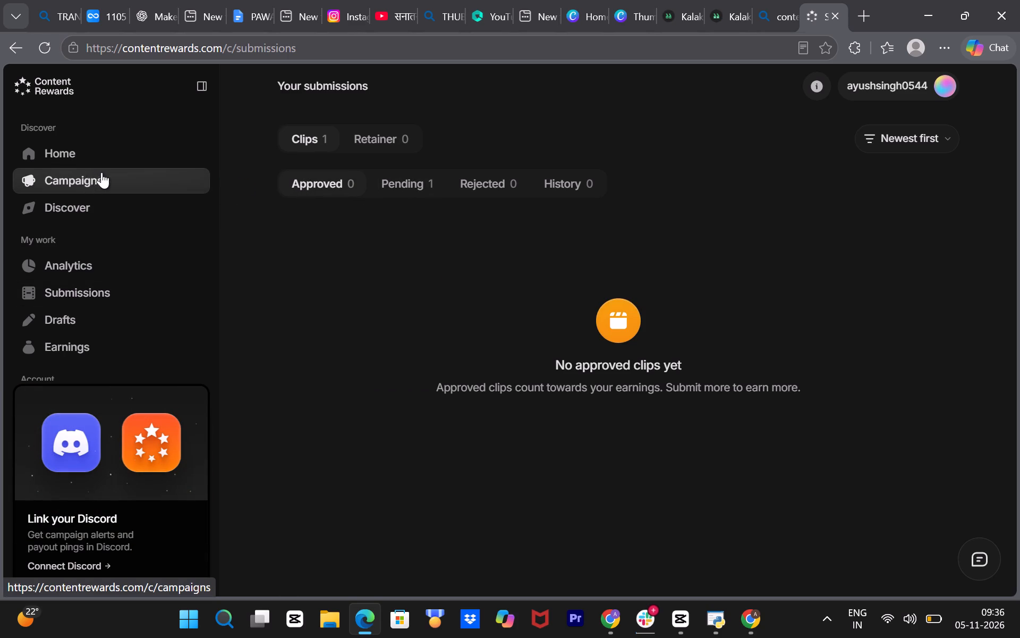
scroll(378, 210, down, 5)
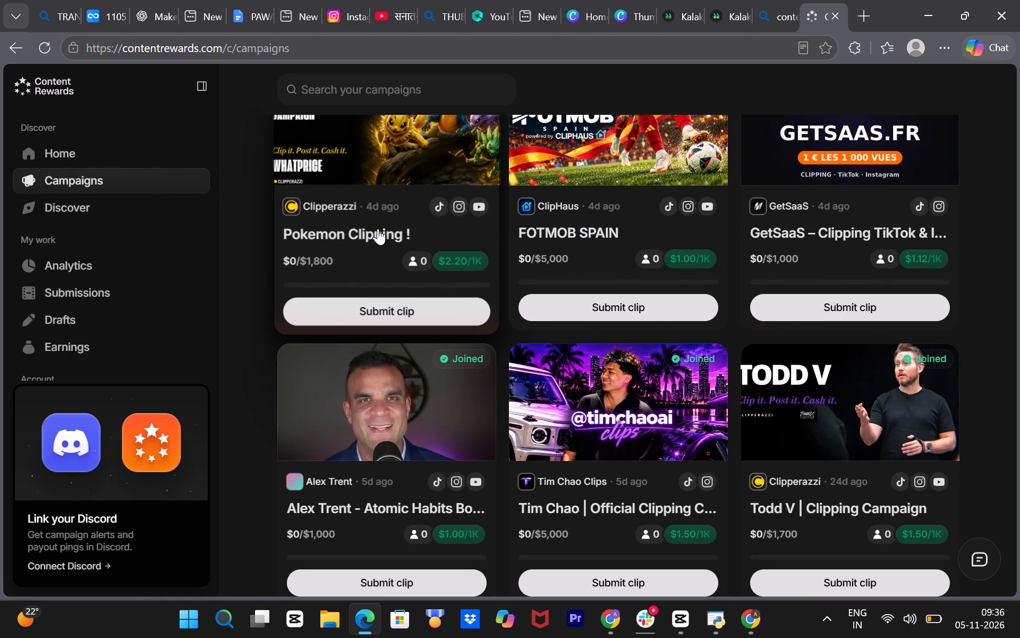
scroll(282, 386, down, 1)
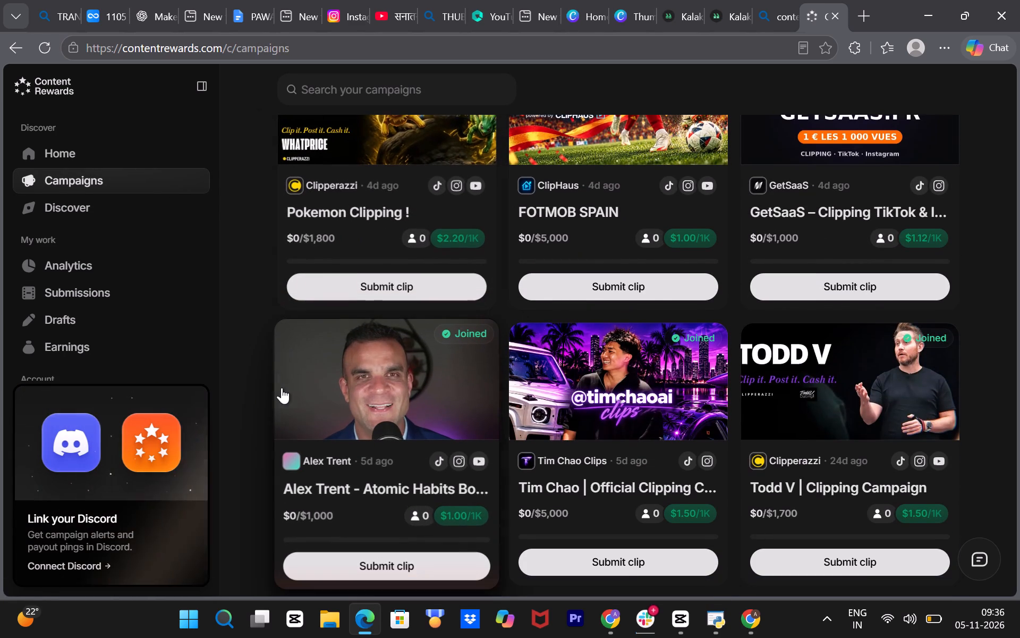
scroll(352, 389, down, 7)
scroll(378, 490, up, 5)
scroll(378, 490, down, 6)
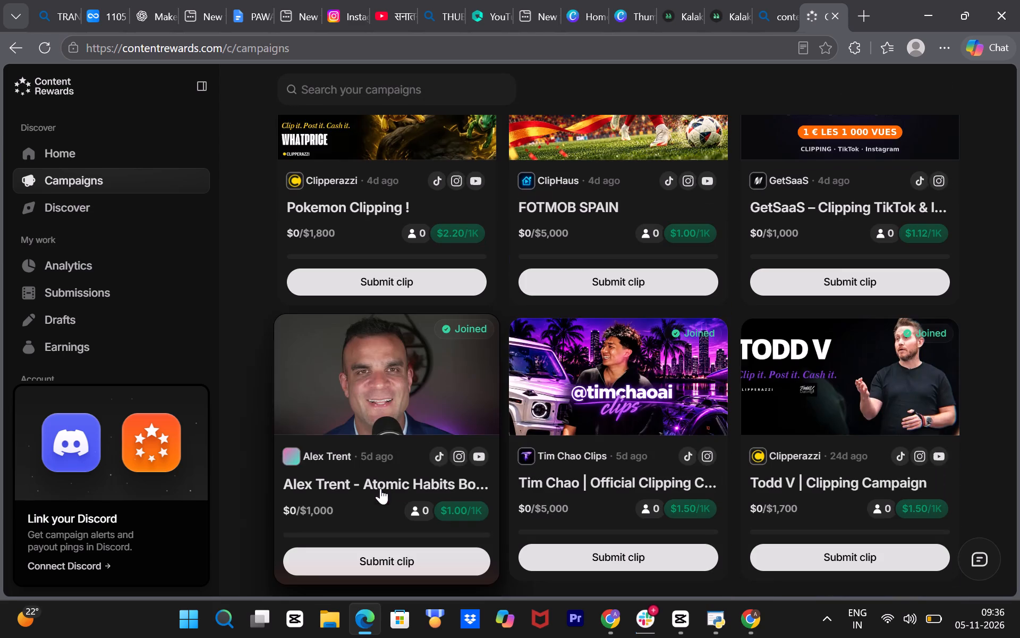
scroll(825, 381, down, 5)
scroll(826, 382, up, 5)
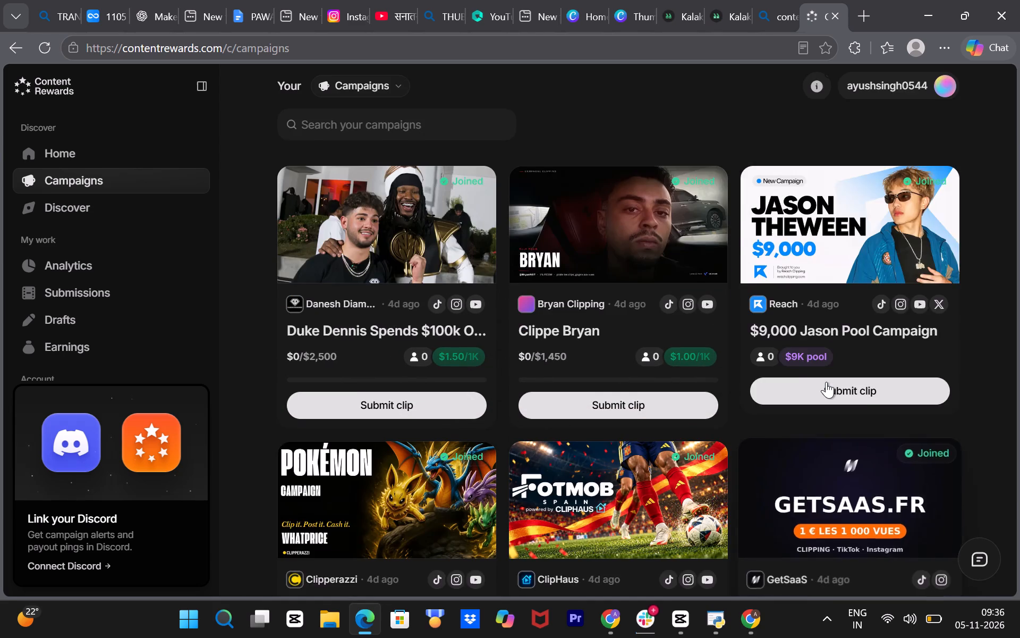
scroll(795, 375, up, 6)
scroll(522, 330, up, 4)
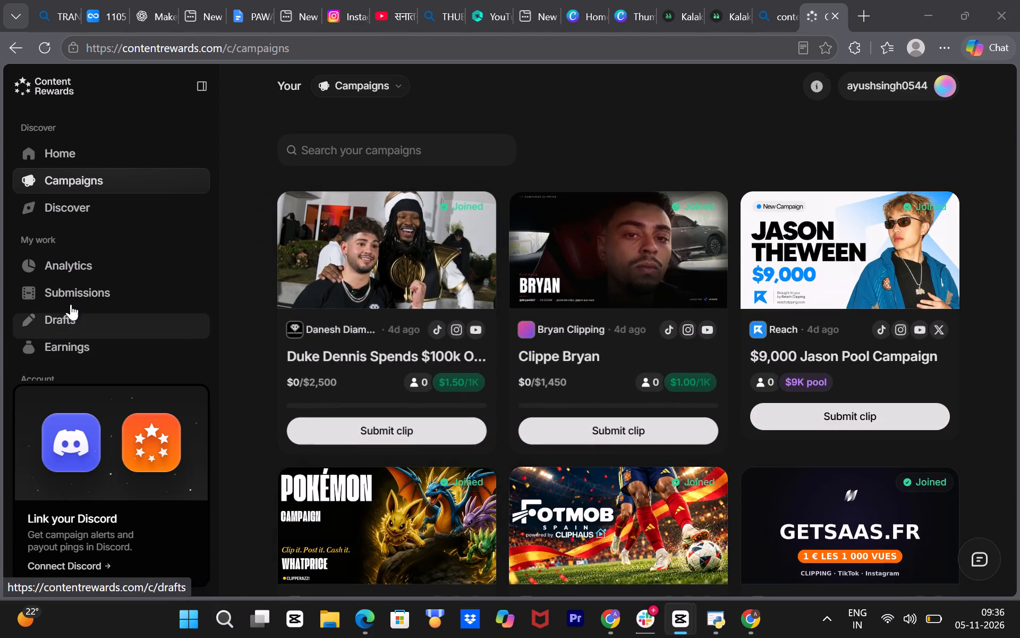
View the analytics for the submitted clips.
click(110, 266)
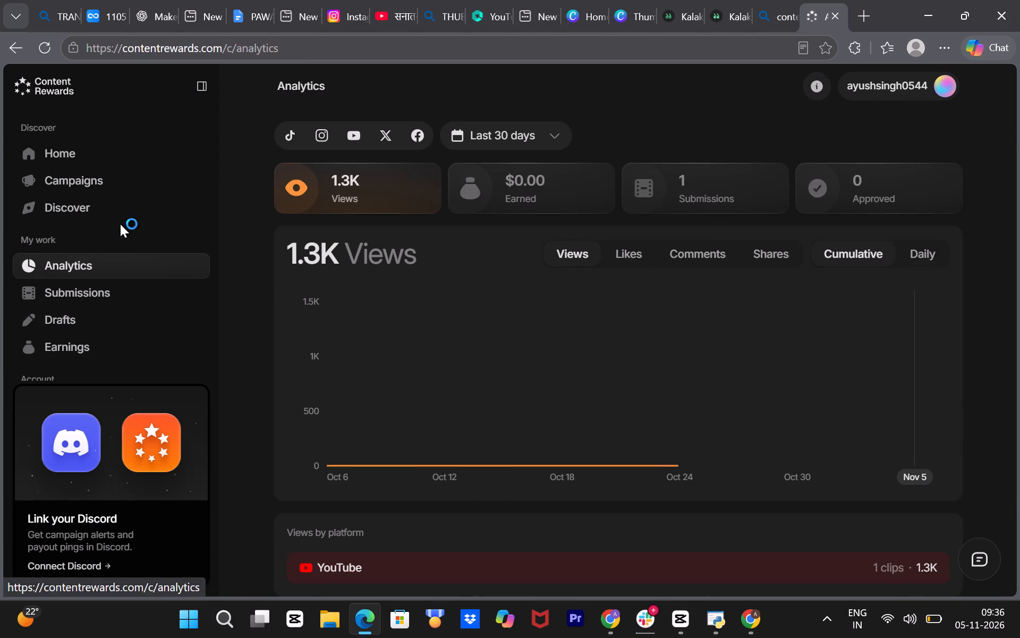
Return to the joined campaigns and look through the list once more.
click(106, 190)
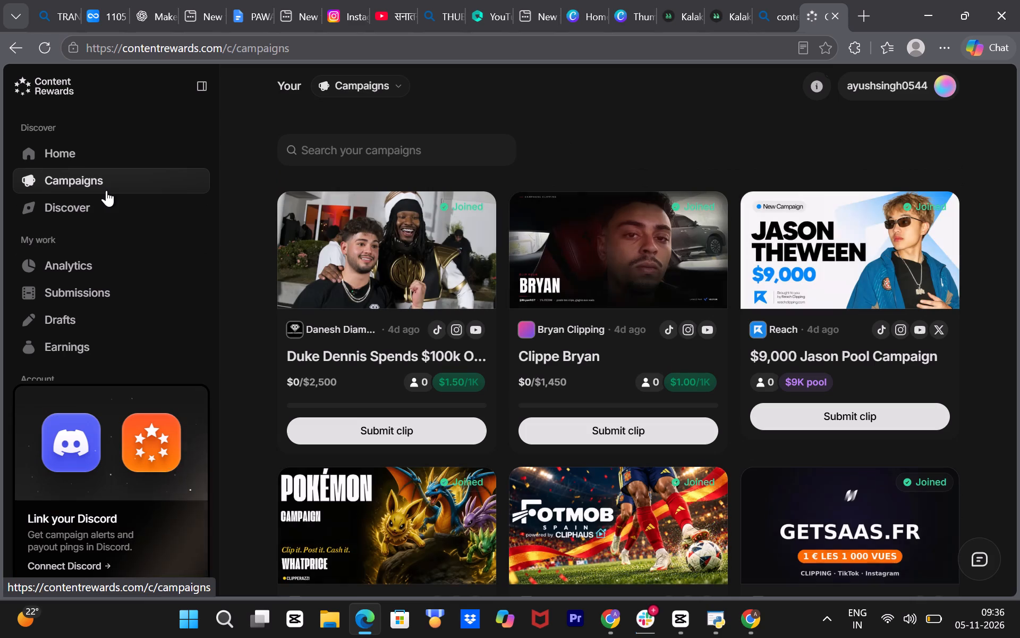
scroll(378, 306, down, 6)
scroll(385, 310, up, 6)
scroll(385, 310, down, 12)
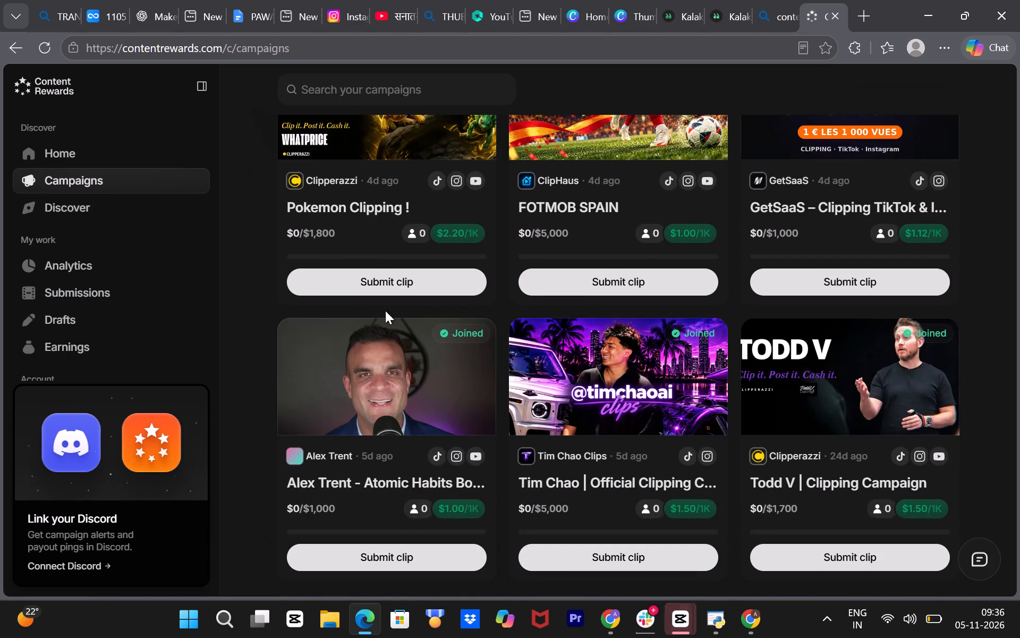
scroll(385, 310, down, 6)
scroll(733, 247, up, 4)
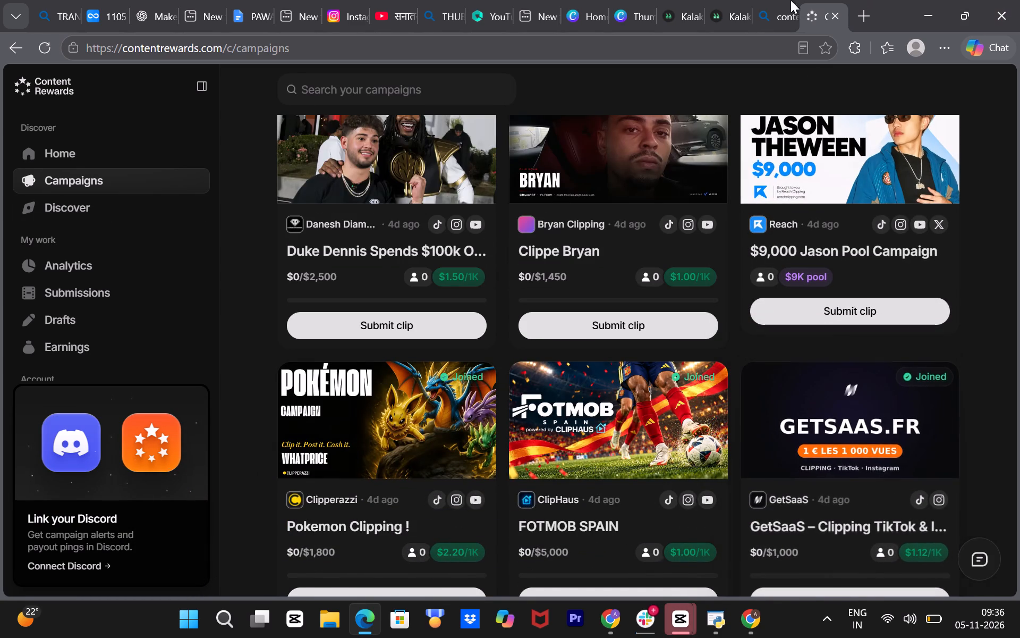
Switch back to the Kalakar caption editor with the uploaded reel.
click(775, 0)
click(717, 0)
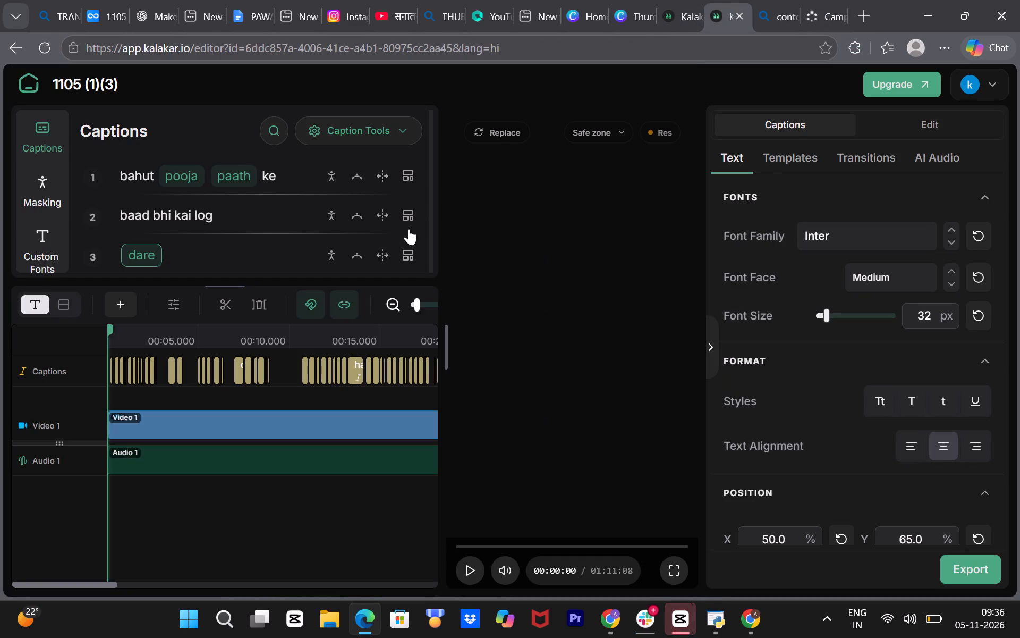
Apply the saved custom preset "pawan" to the reel's captions.
click(778, 157)
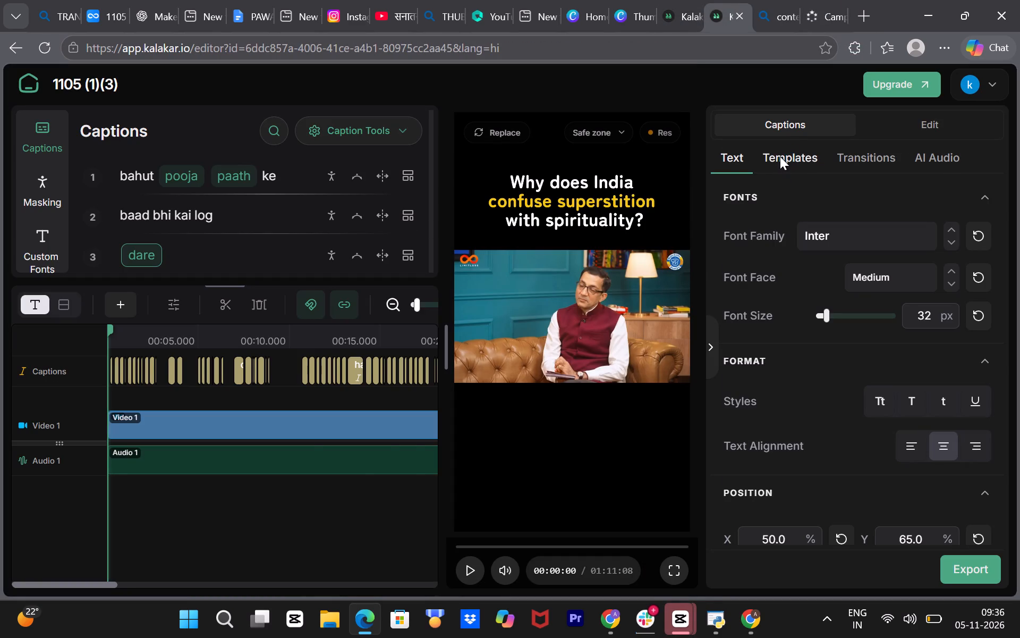
click(780, 156)
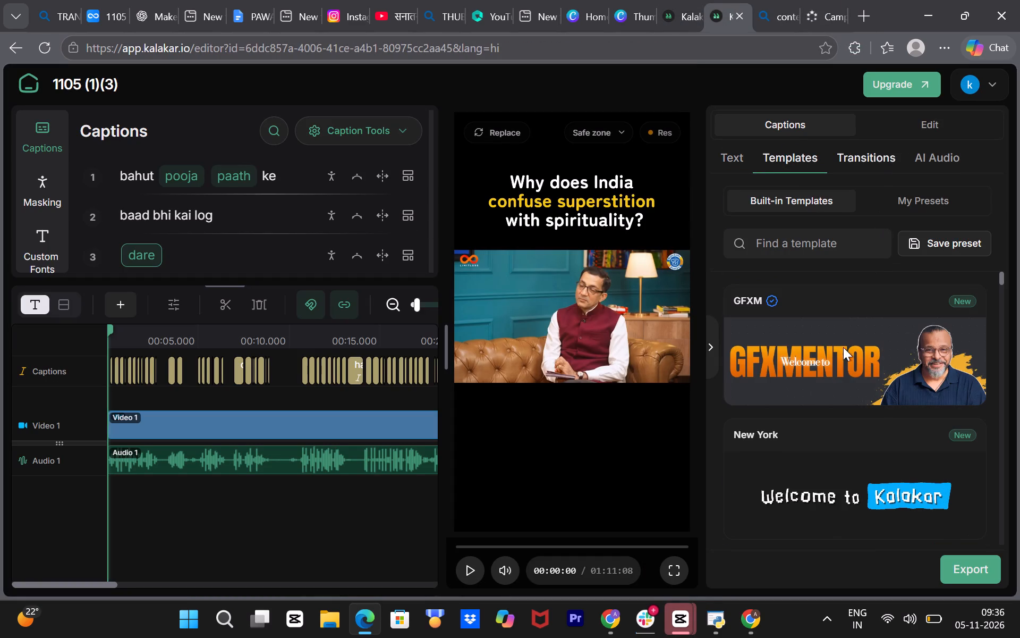
scroll(814, 415, down, 1)
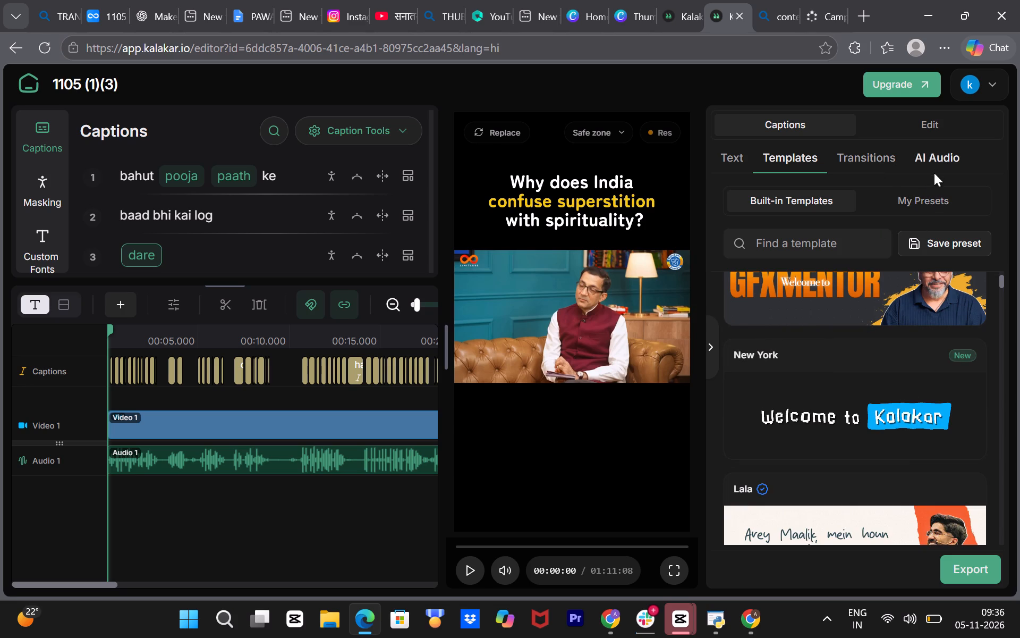
click(924, 201)
click(793, 357)
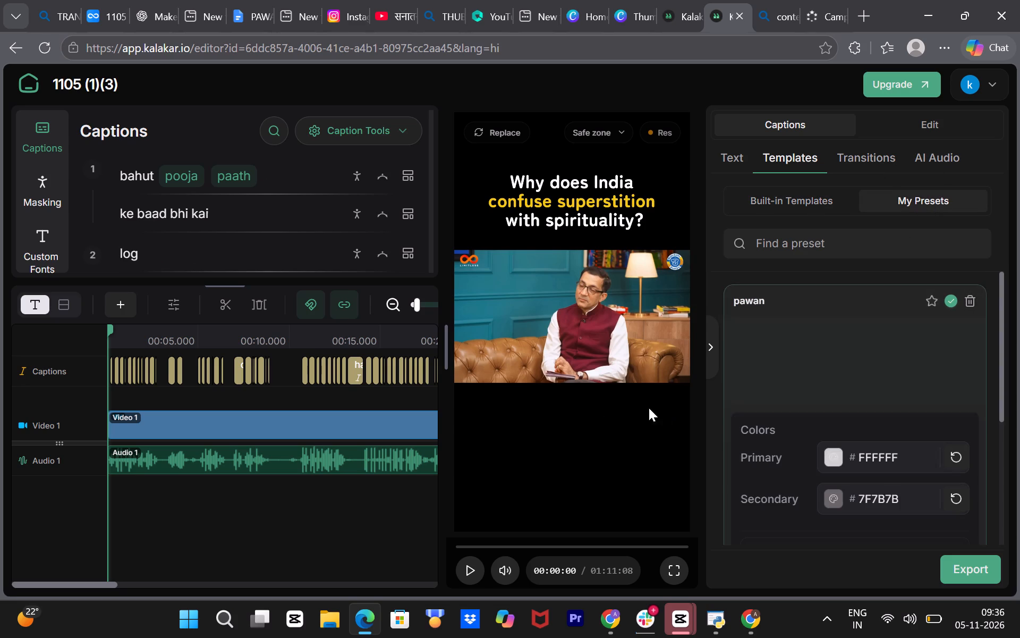
Play the opening captions briefly and move the caption block slightly lower, to a Y position of about 72.9%.
key(space)
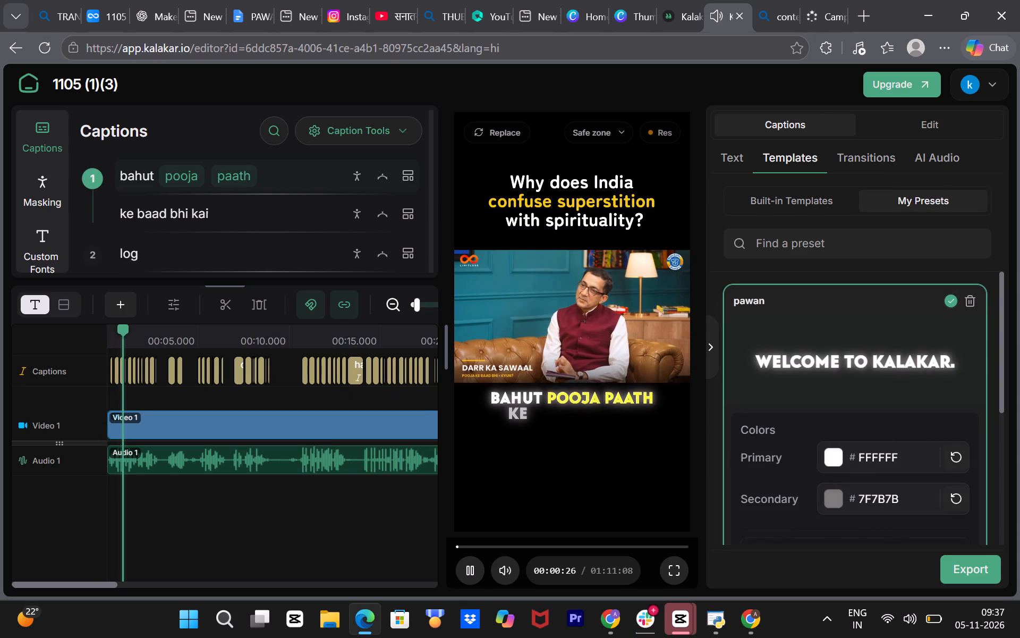
key(space)
drag(588, 417, 592, 430)
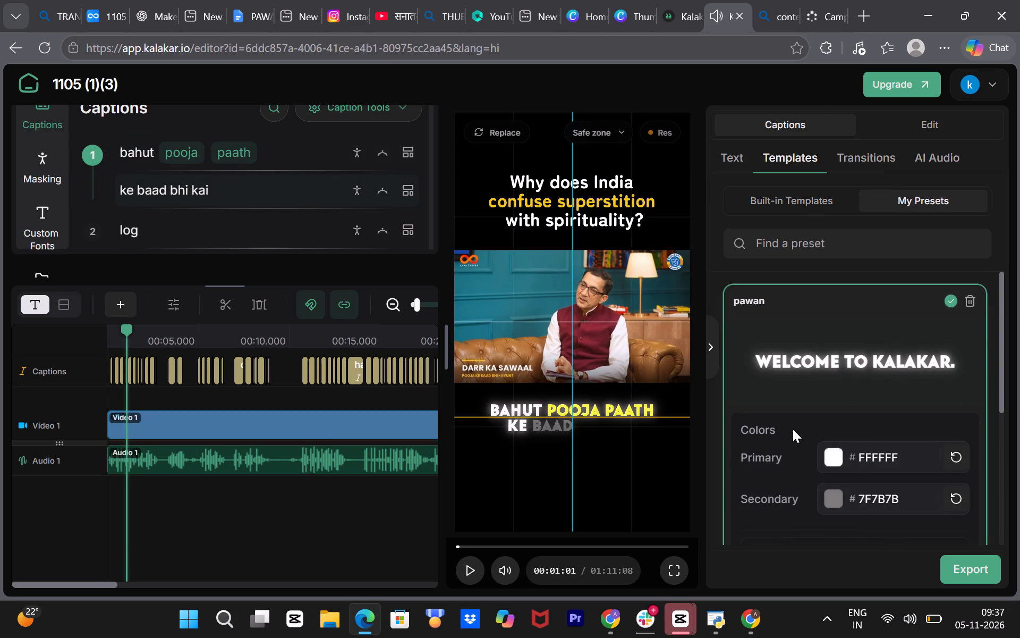
Turn off the drop shadow in the caption text effects.
scroll(819, 413, down, 10)
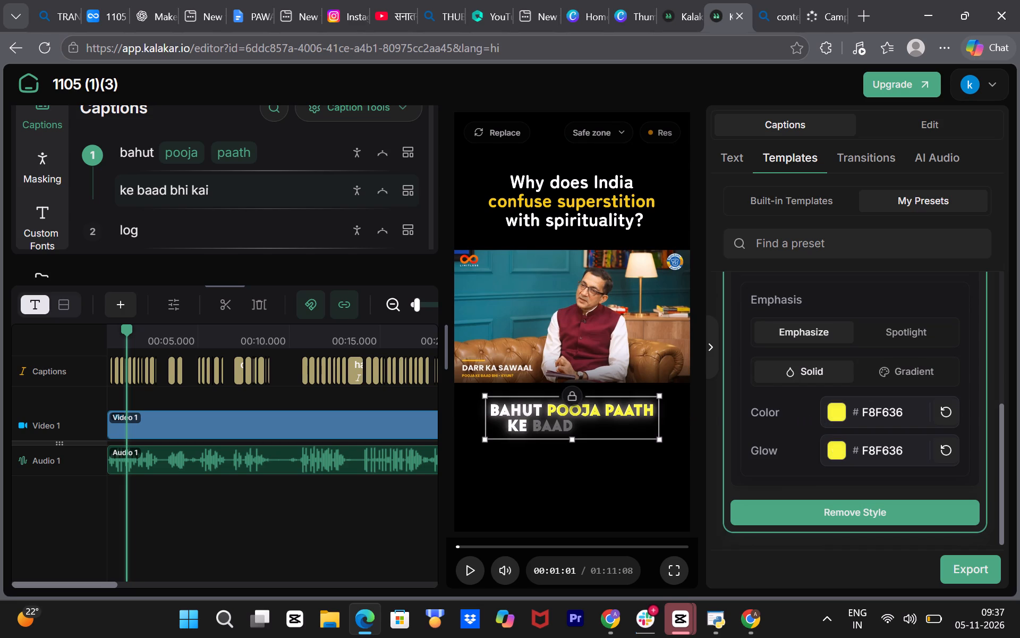
click(730, 155)
scroll(787, 404, down, 4)
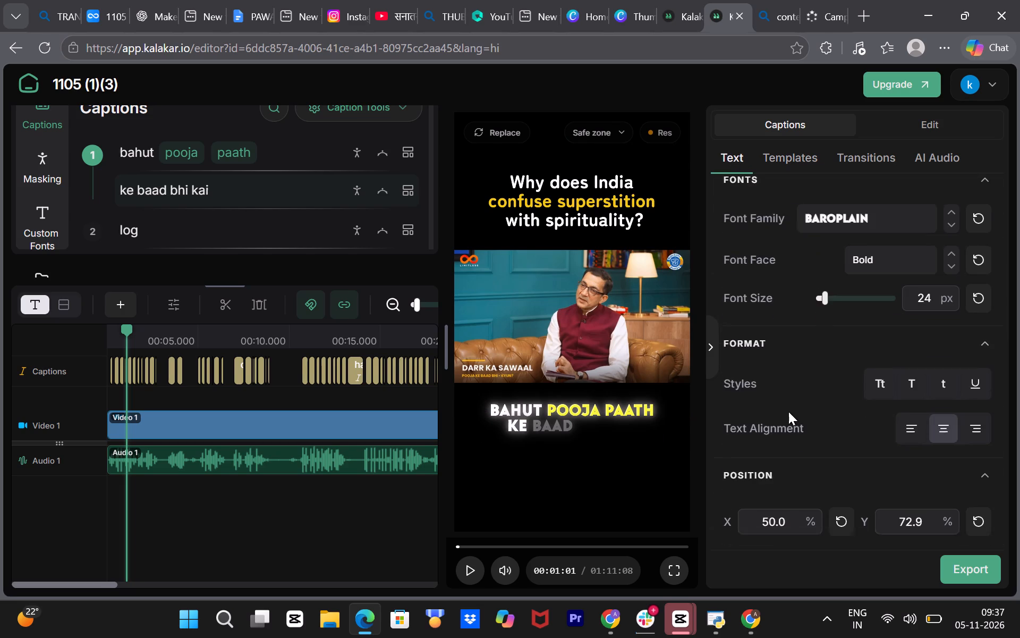
scroll(788, 412, down, 7)
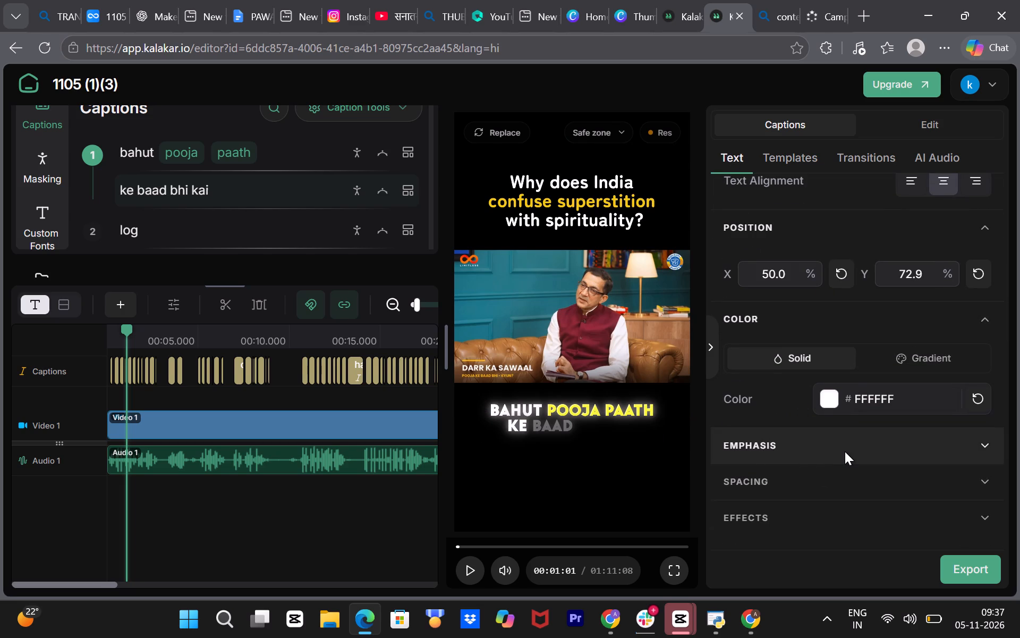
click(853, 527)
scroll(817, 490, down, 5)
scroll(831, 339, up, 2)
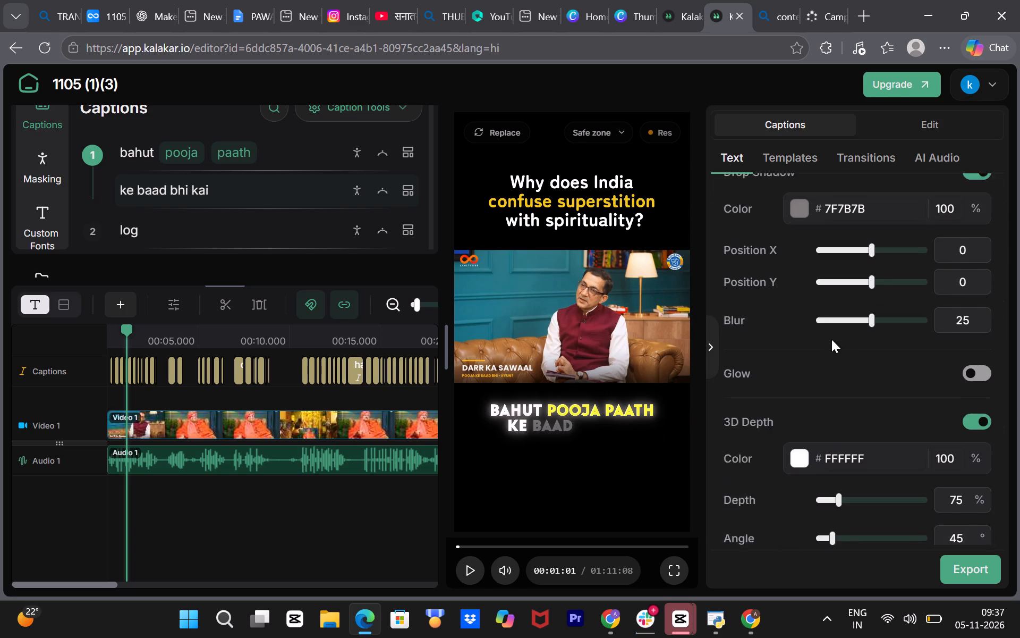
scroll(797, 361, down, 3)
scroll(794, 366, up, 3)
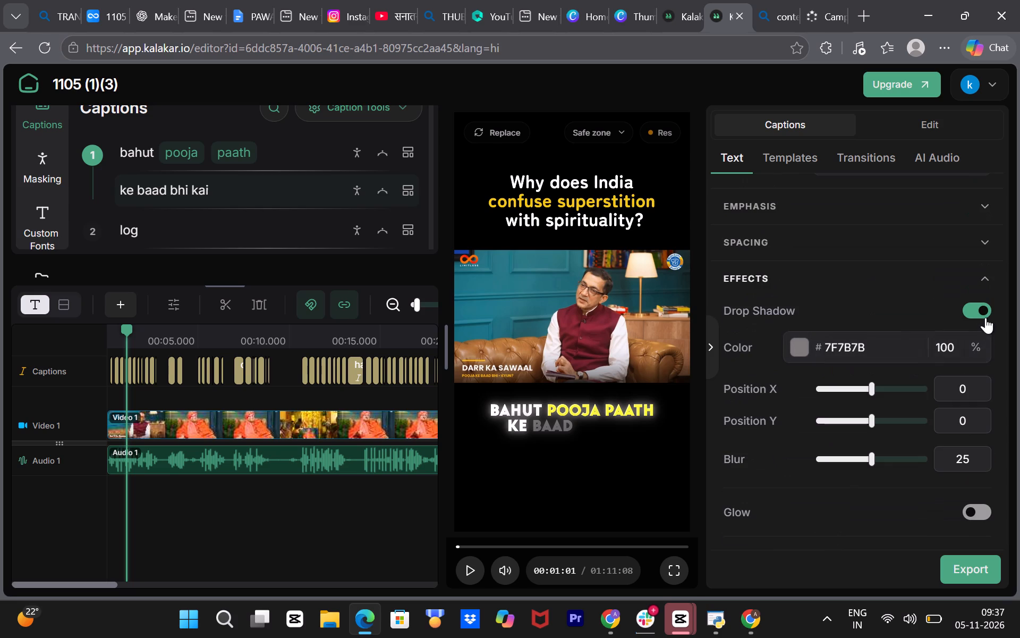
click(978, 312)
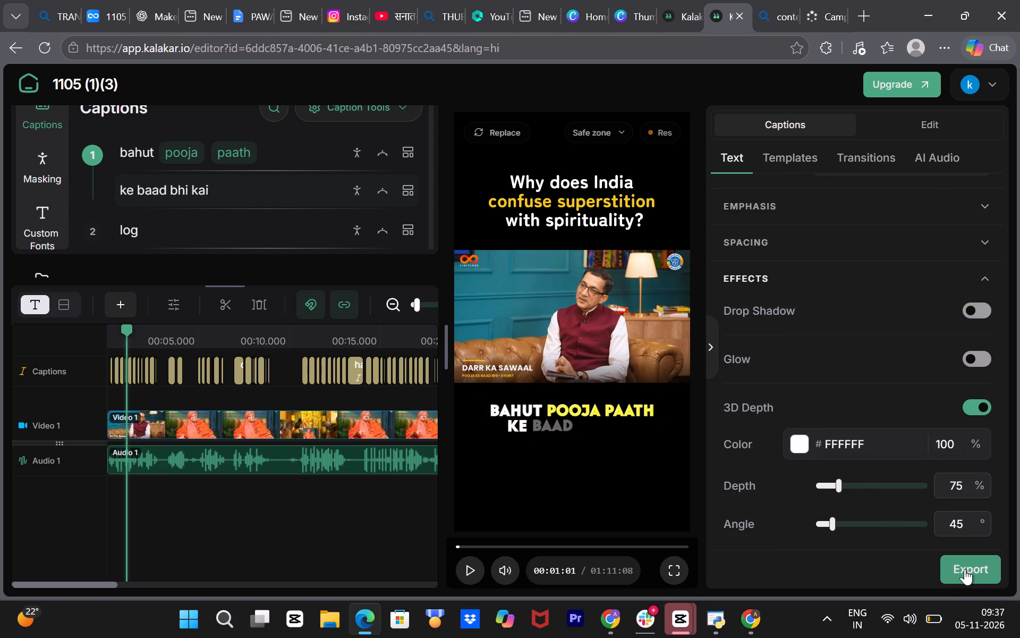
Skim the styled captions through to the end card and export the captioned reel.
drag(128, 331, 332, 372)
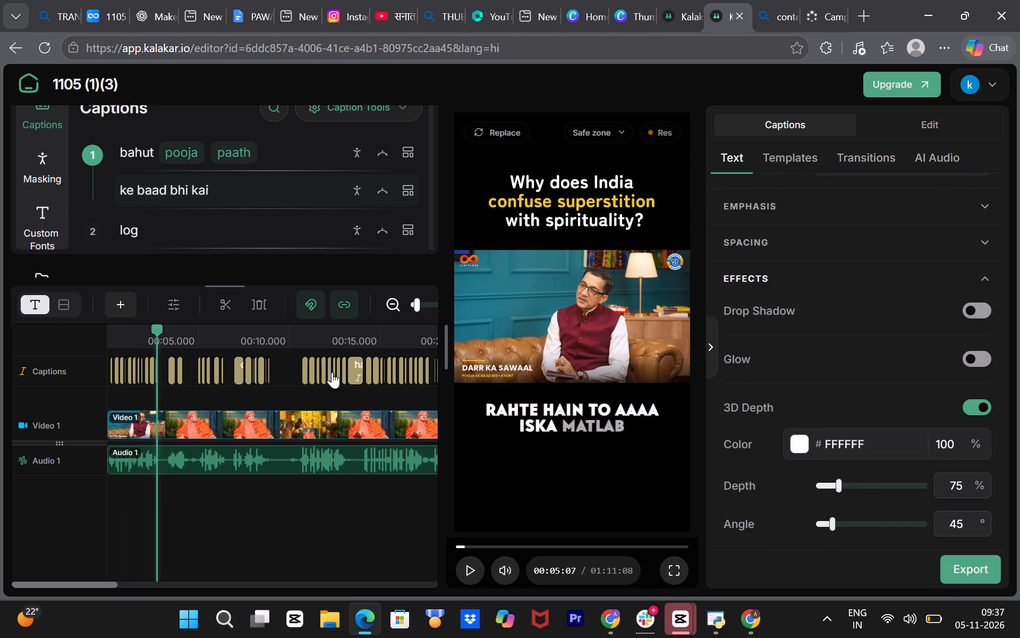
drag(332, 372, 769, 424)
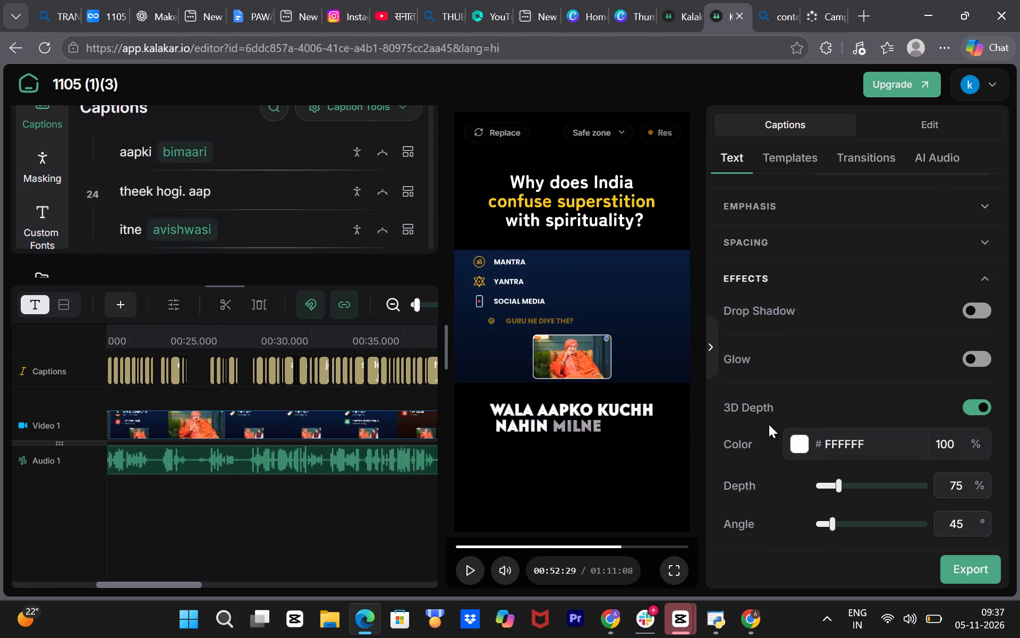
drag(769, 424, 961, 425)
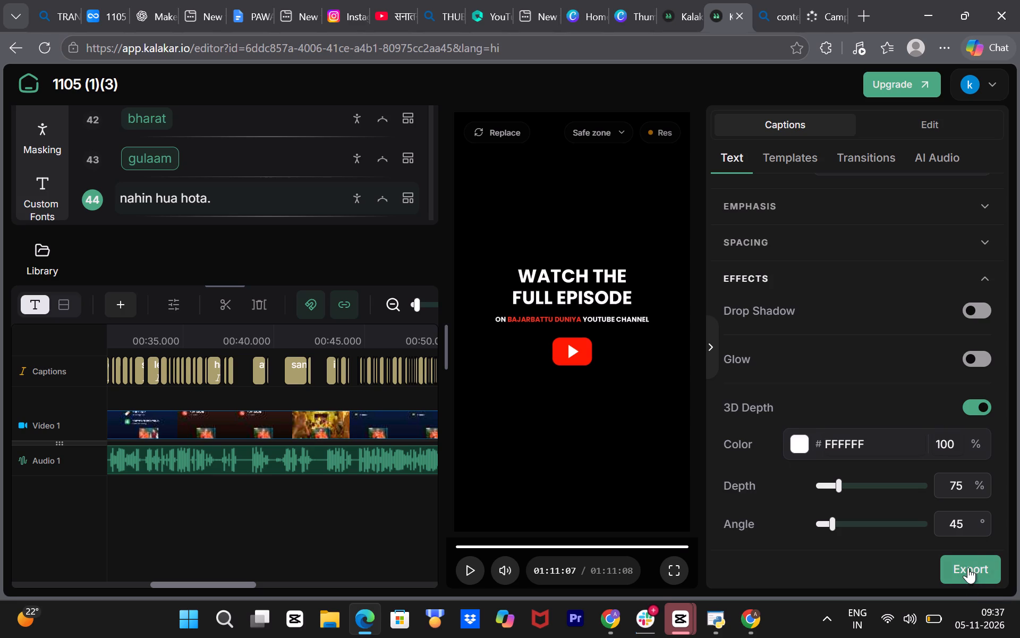
click(970, 567)
click(971, 564)
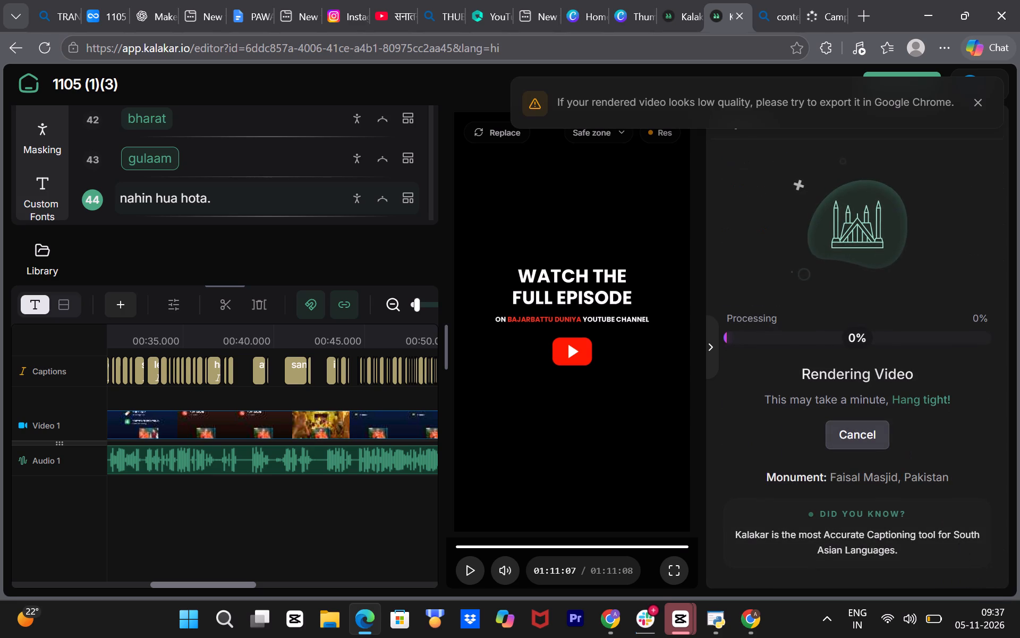
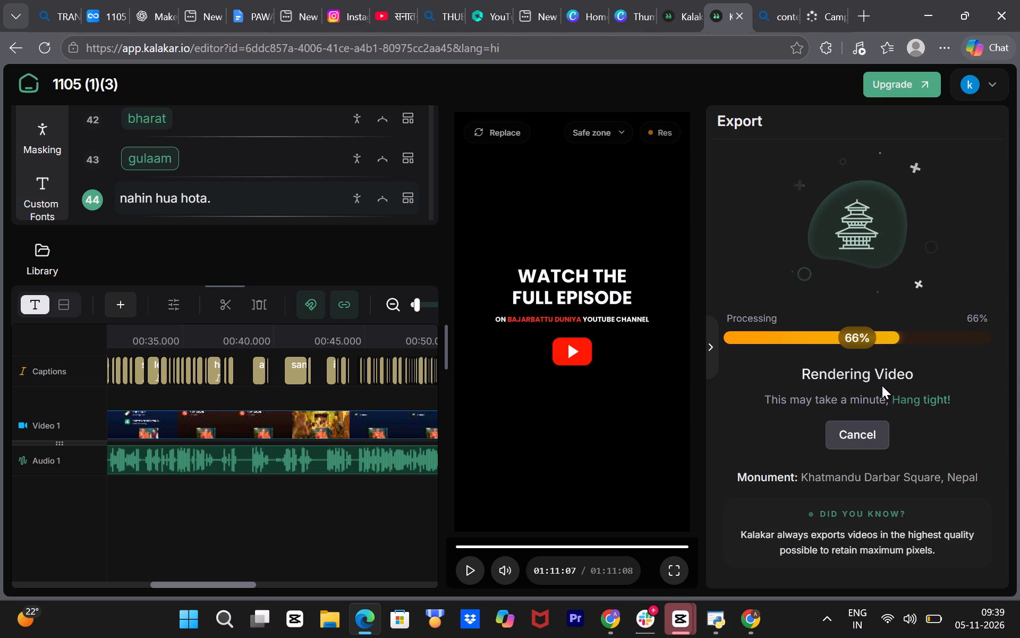
Open LinkedIn in a new browser tab while the reel renders and bring up the account's notifications.
click(867, 5)
click(694, 42)
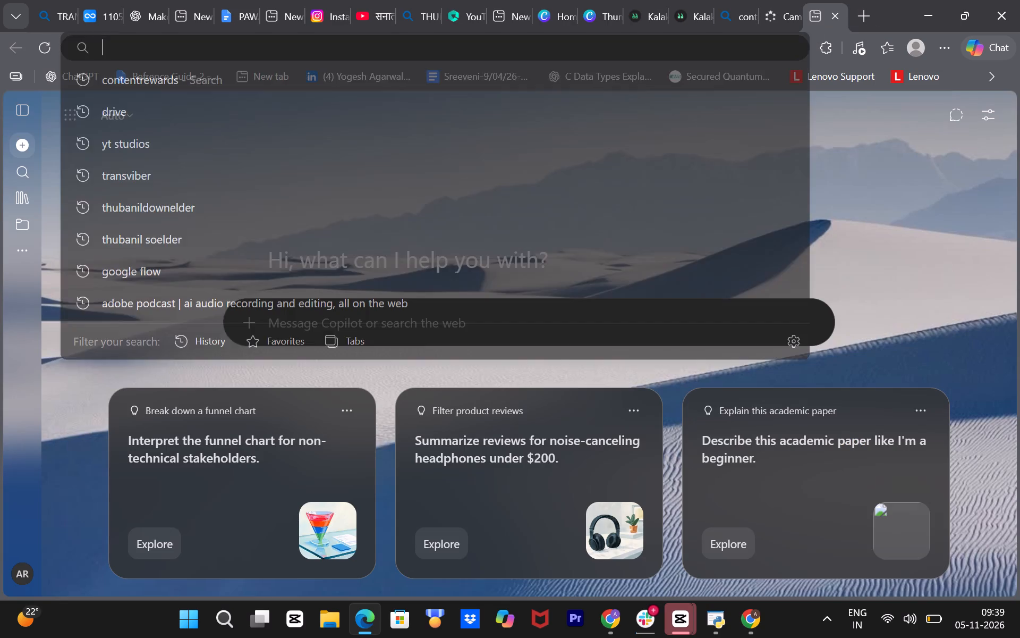
text(LINKD)
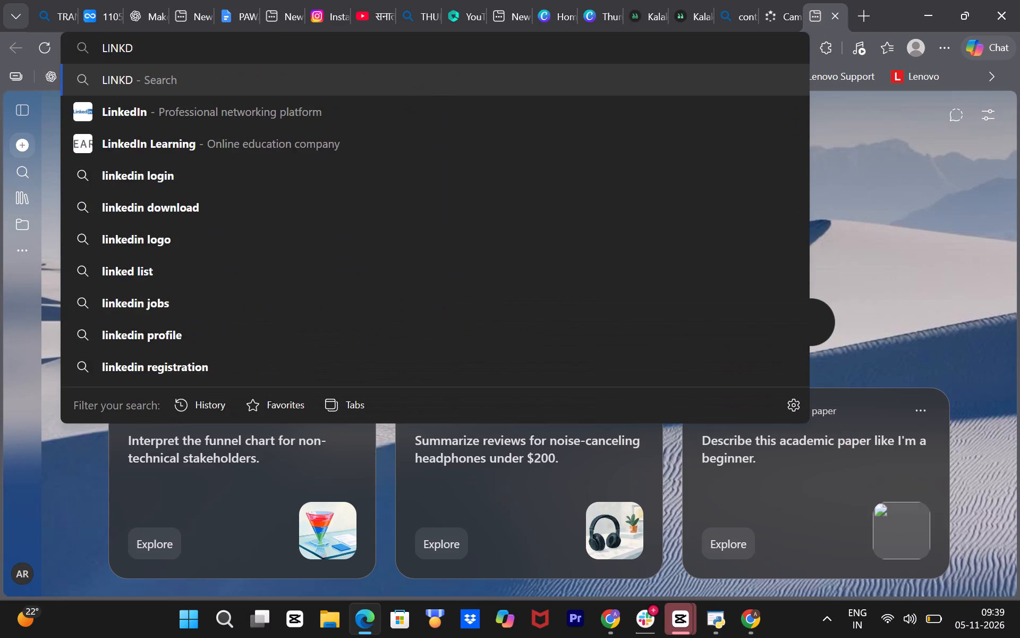
key(BackSpace)
key(BackSpace)
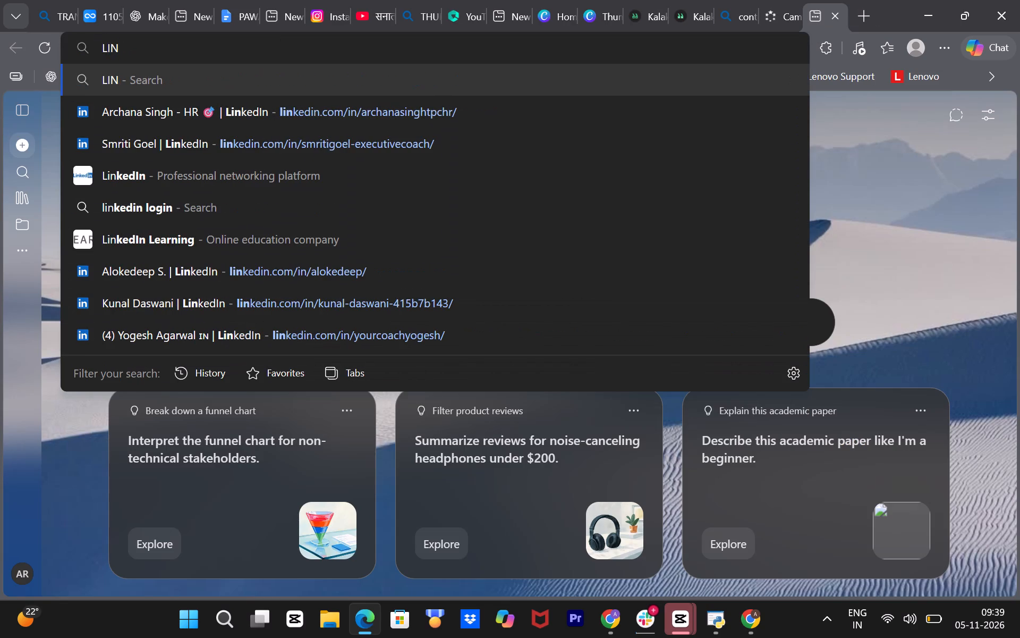
click(209, 115)
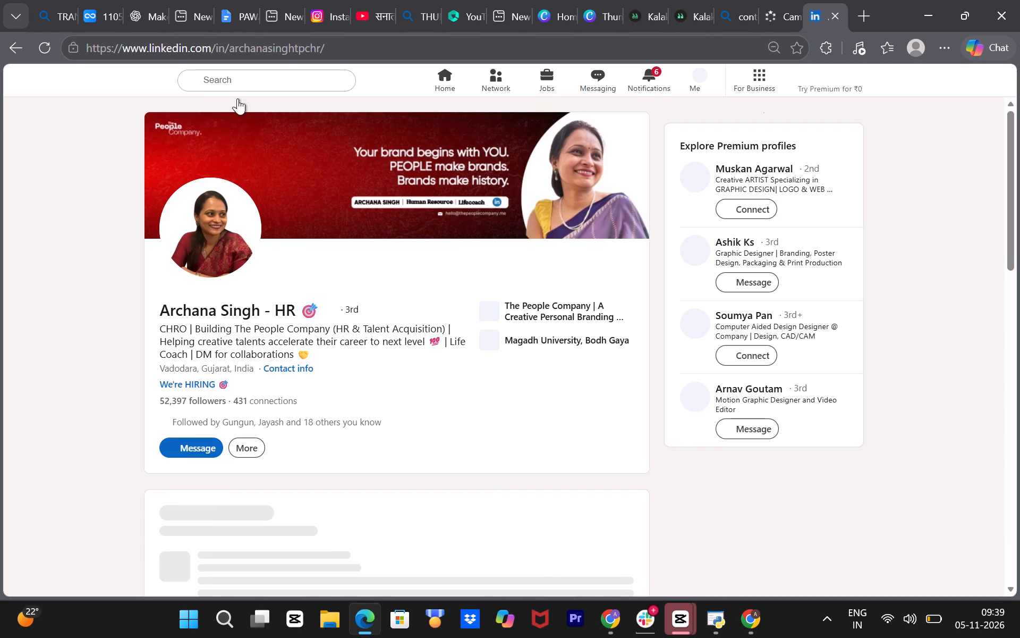
click(652, 85)
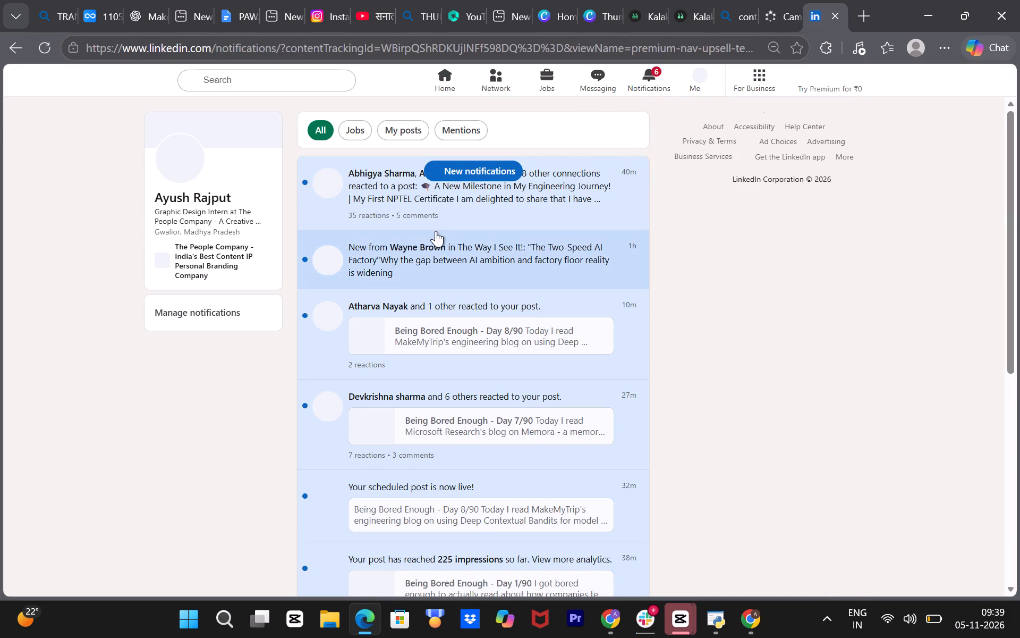
scroll(297, 185, up, 3)
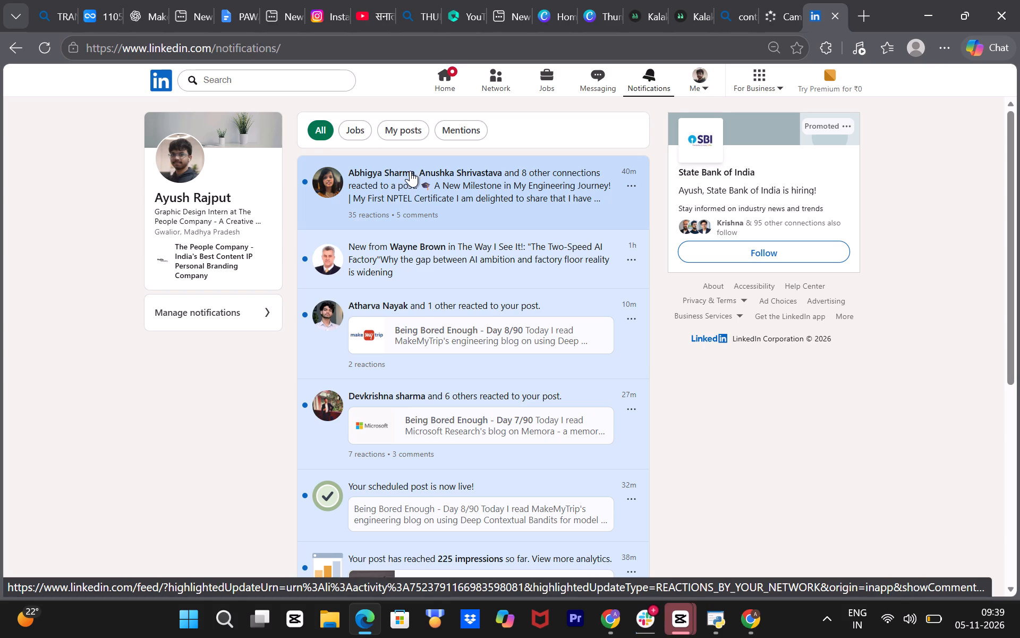
Open the notified post about a first NPTEL certificate and like it.
click(410, 171)
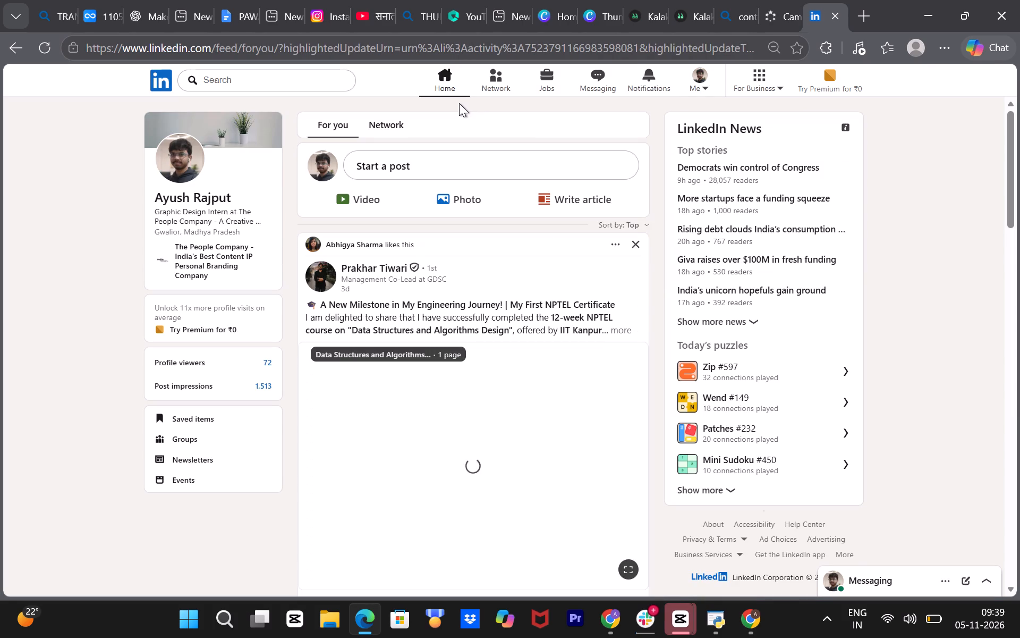
scroll(389, 370, down, 3)
click(311, 363)
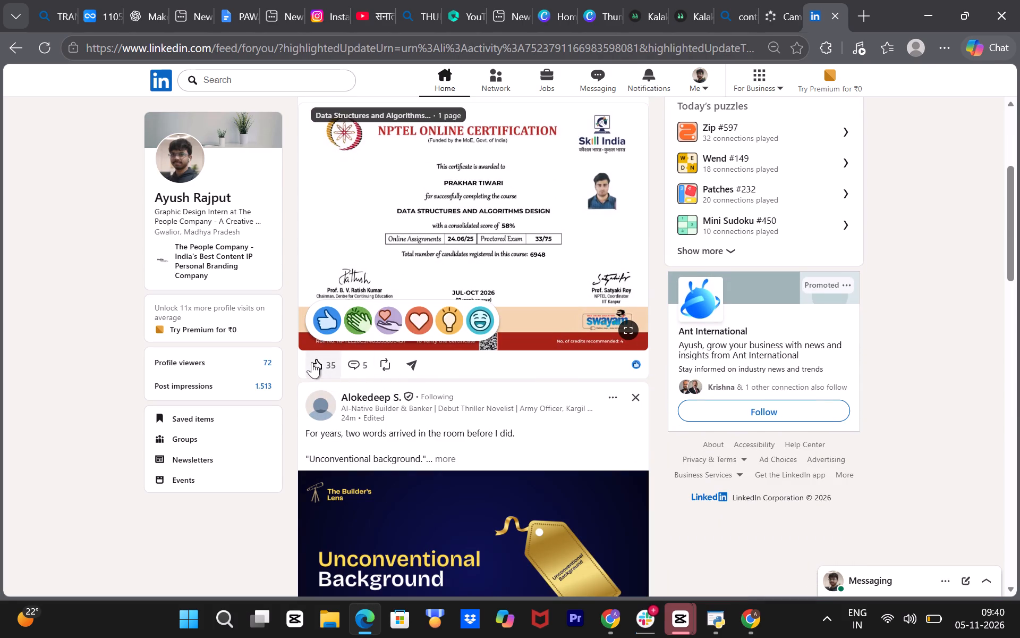
Look through the NPTEL certificate post and the comments under it.
scroll(438, 359, up, 6)
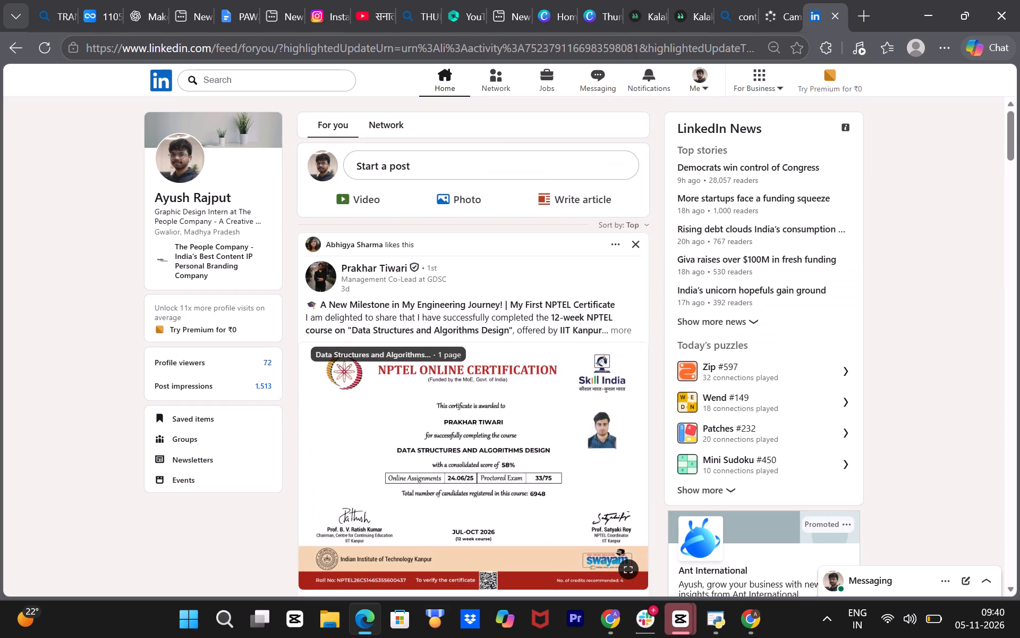
scroll(428, 305, down, 5)
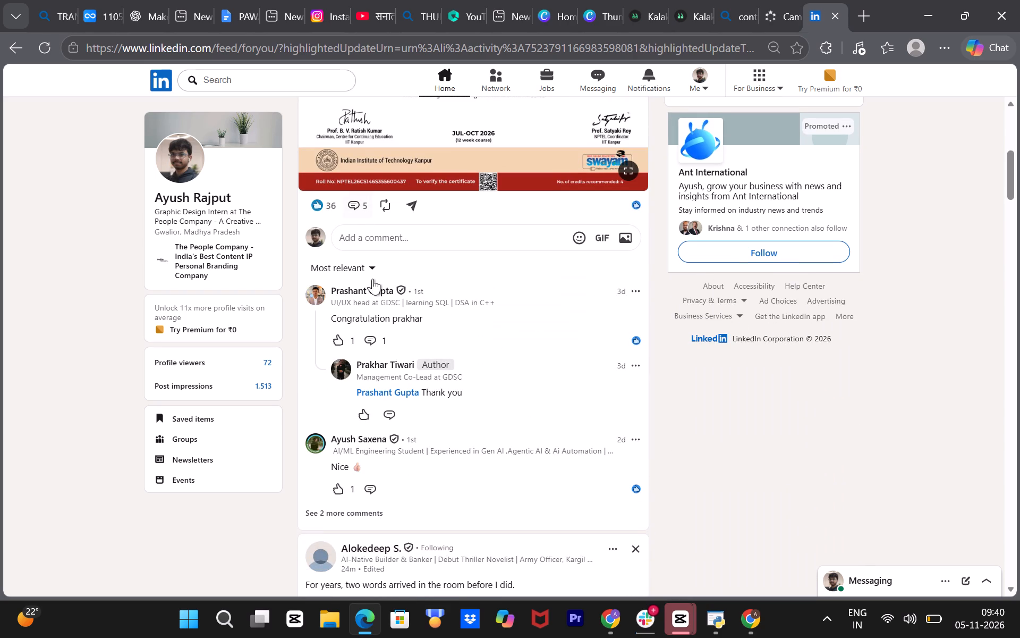
scroll(377, 322, down, 2)
scroll(367, 349, up, 8)
scroll(388, 336, down, 4)
scroll(389, 335, up, 6)
scroll(496, 264, up, 3)
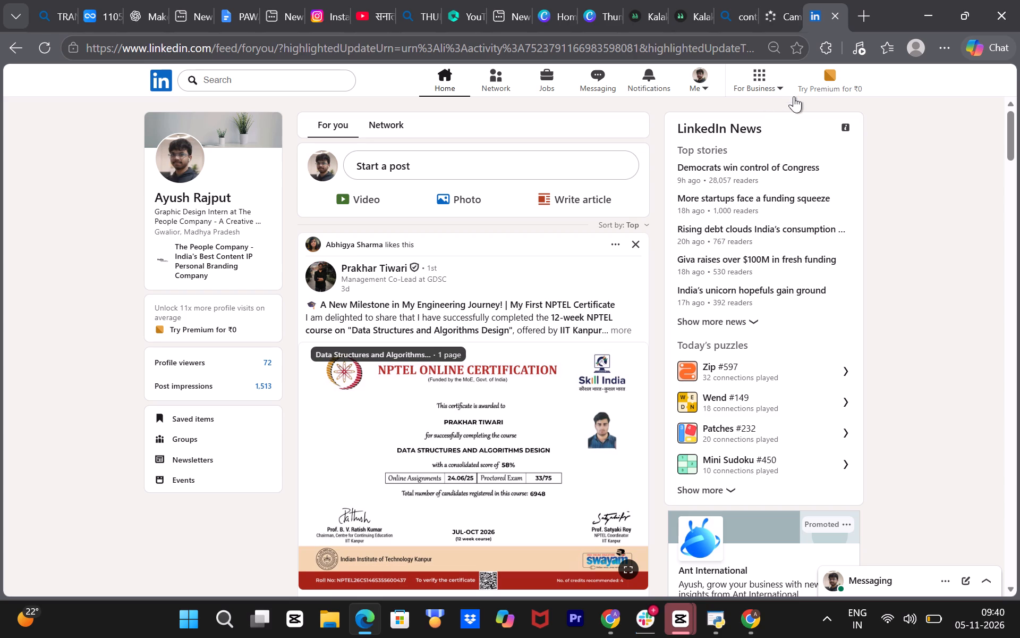
View the account's own profile and like its MakeMyTrip post in the activity section.
click(698, 83)
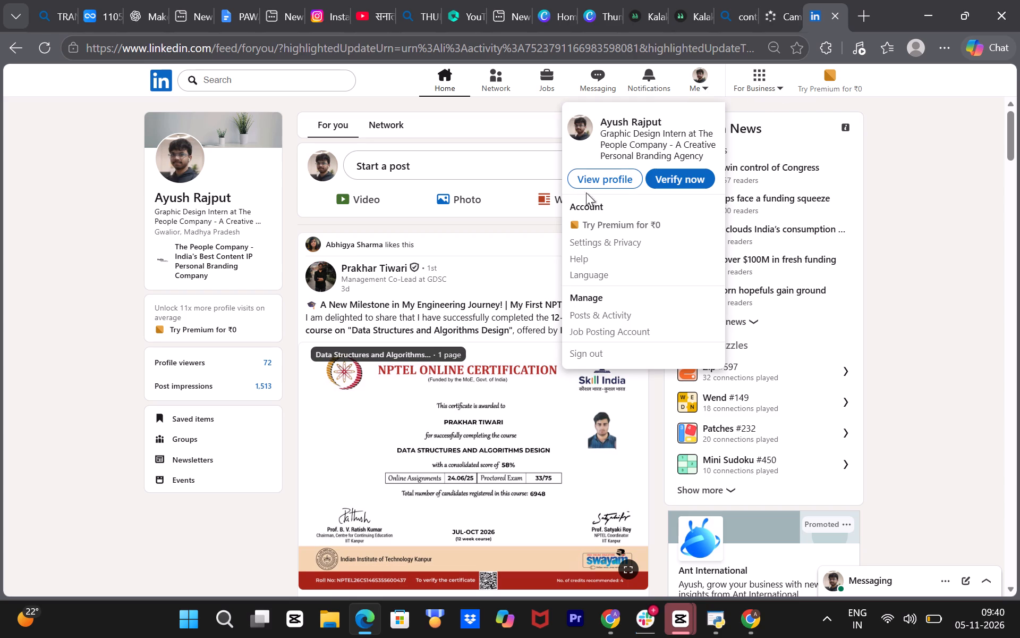
click(591, 181)
scroll(224, 402, down, 5)
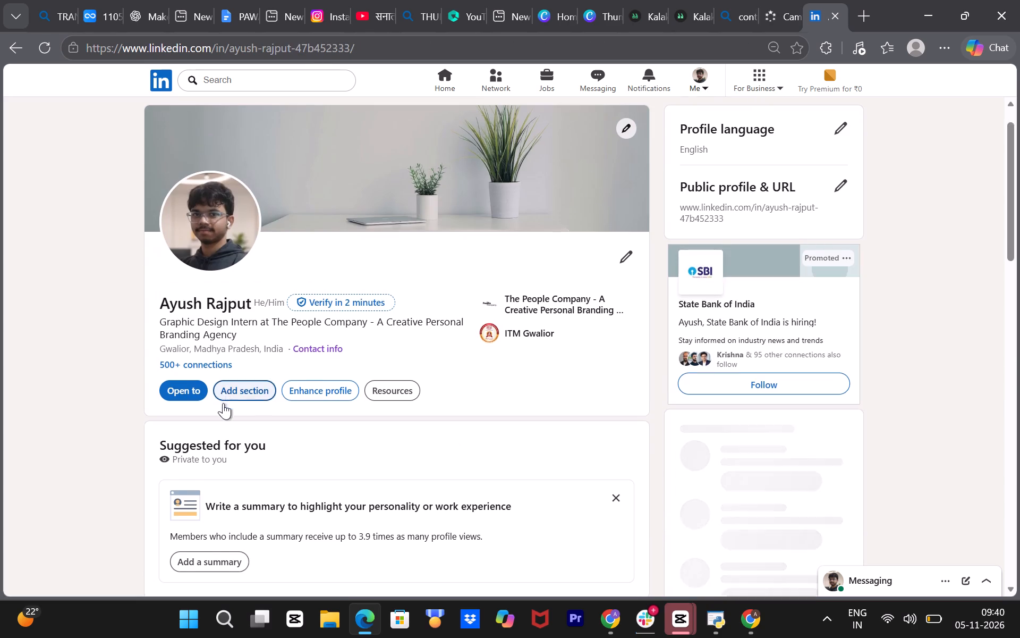
scroll(223, 404, down, 8)
scroll(223, 404, up, 1)
click(174, 179)
scroll(188, 185, up, 1)
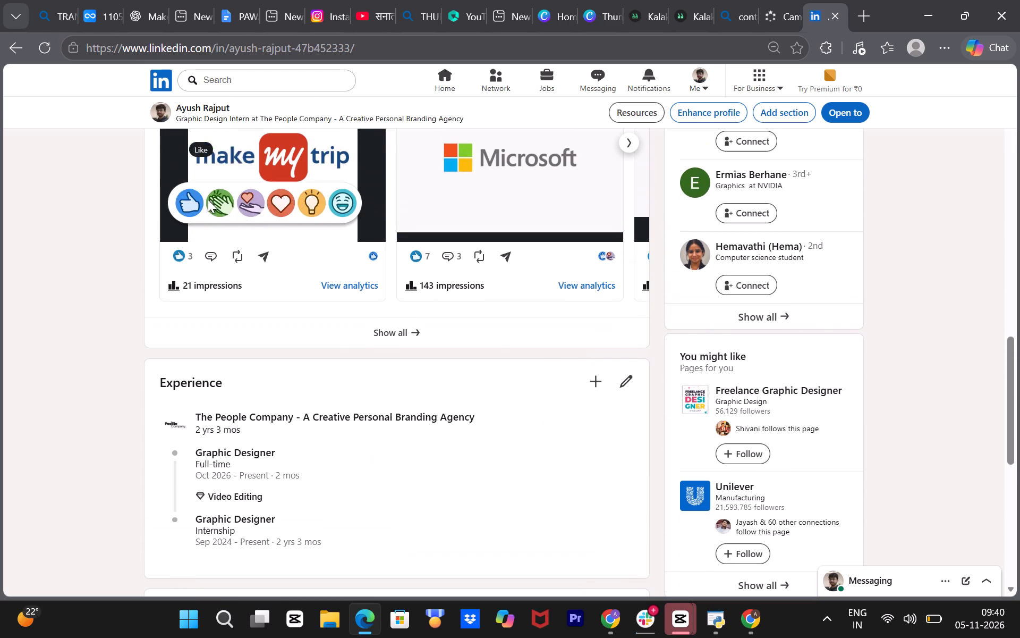
Review the LinkedIn notifications, including the full Being Bored Enough - Day 8/90 post about MakeMyTrip.
click(654, 75)
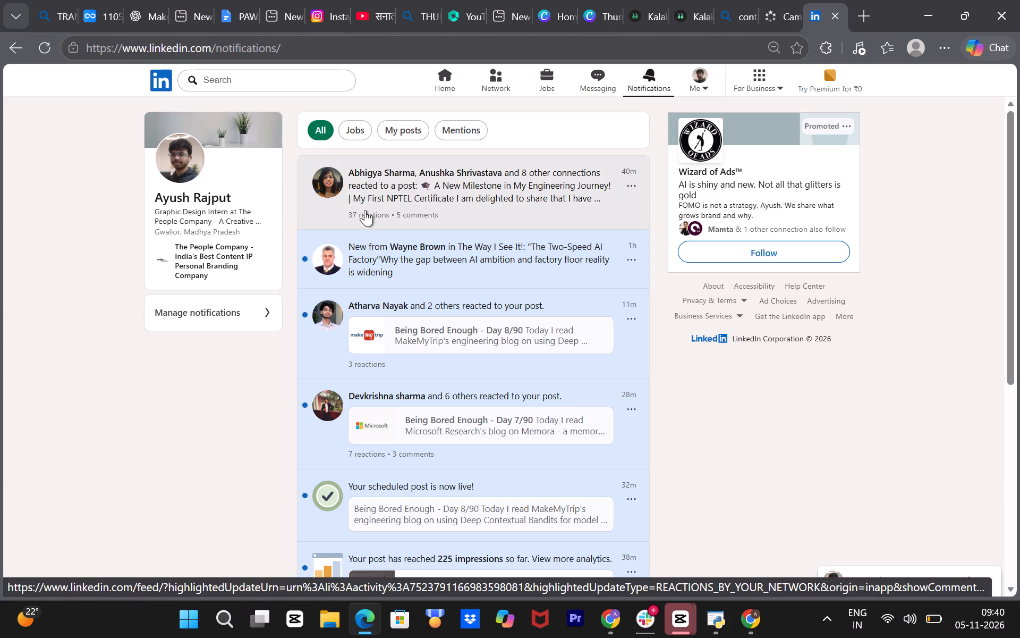
scroll(369, 206, up, 2)
scroll(369, 206, down, 1)
scroll(369, 206, up, 1)
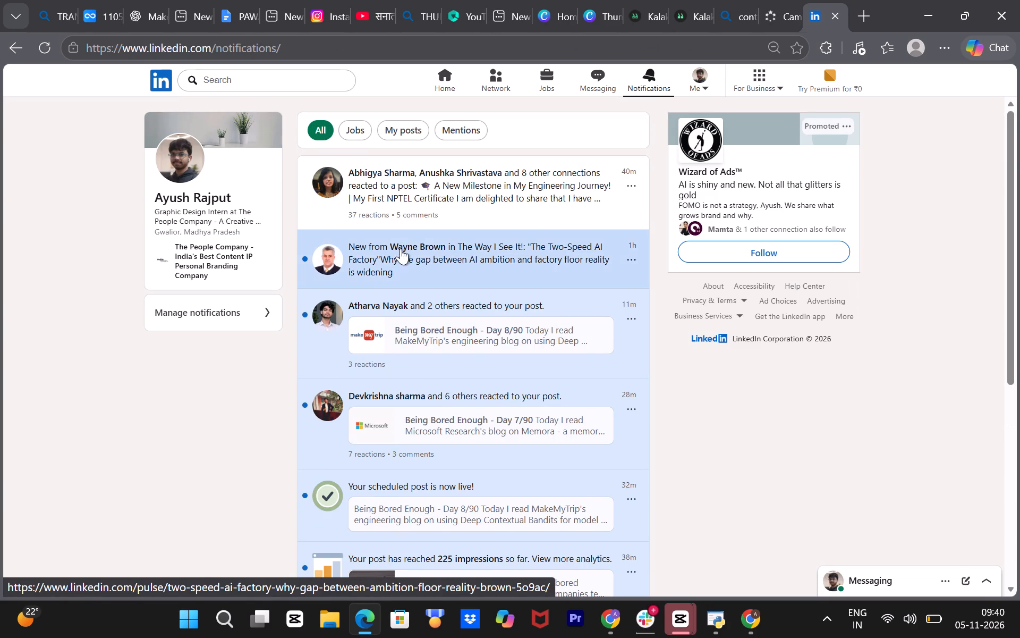
click(393, 305)
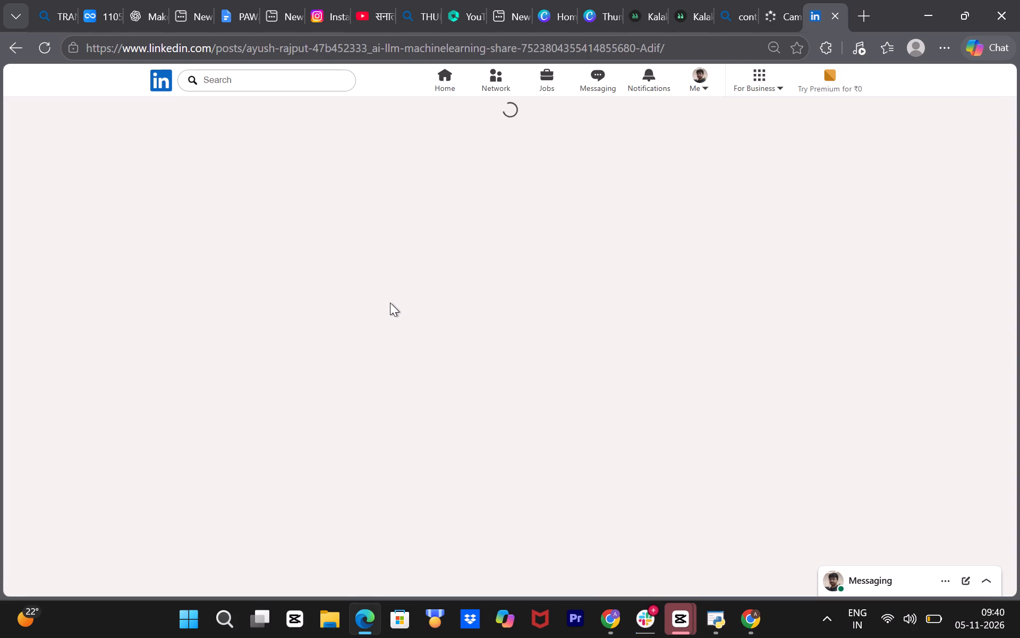
scroll(386, 306, down, 3)
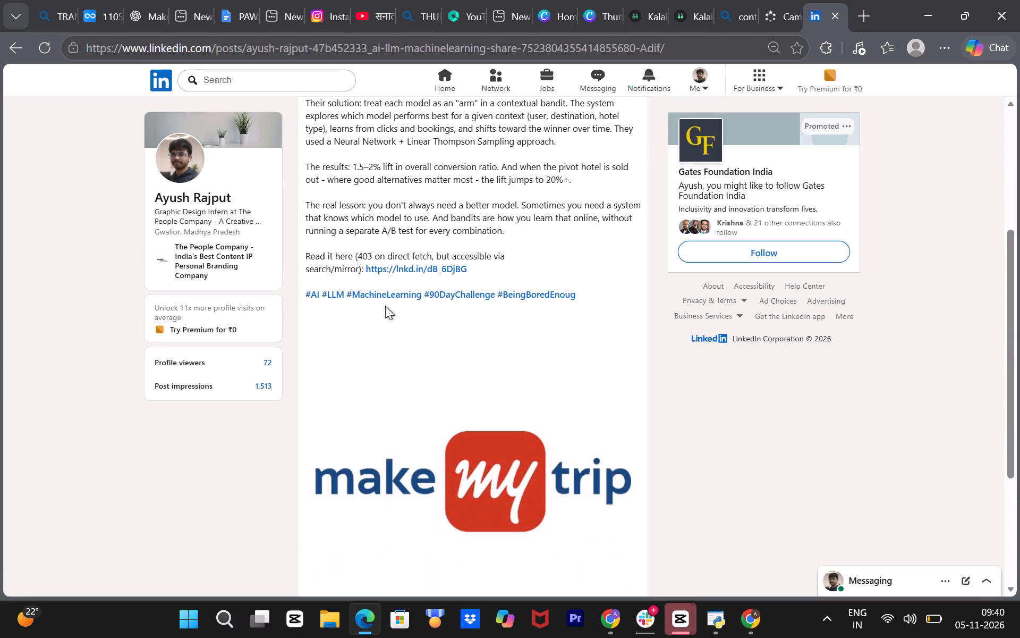
scroll(385, 306, down, 6)
scroll(378, 423, down, 2)
scroll(376, 527, down, 6)
scroll(376, 525, up, 5)
click(5, 41)
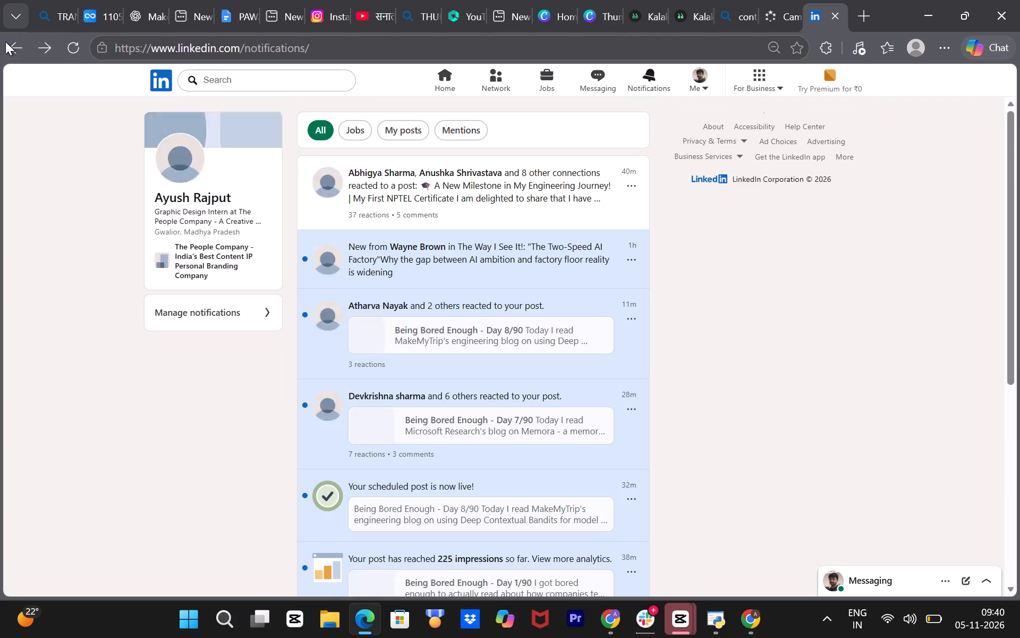
scroll(377, 313, down, 2)
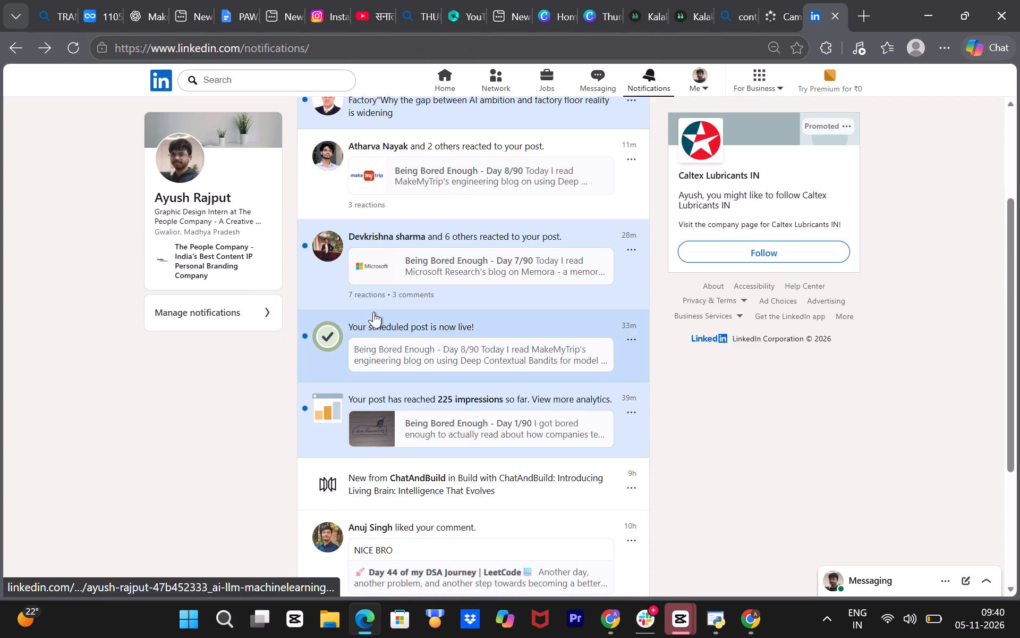
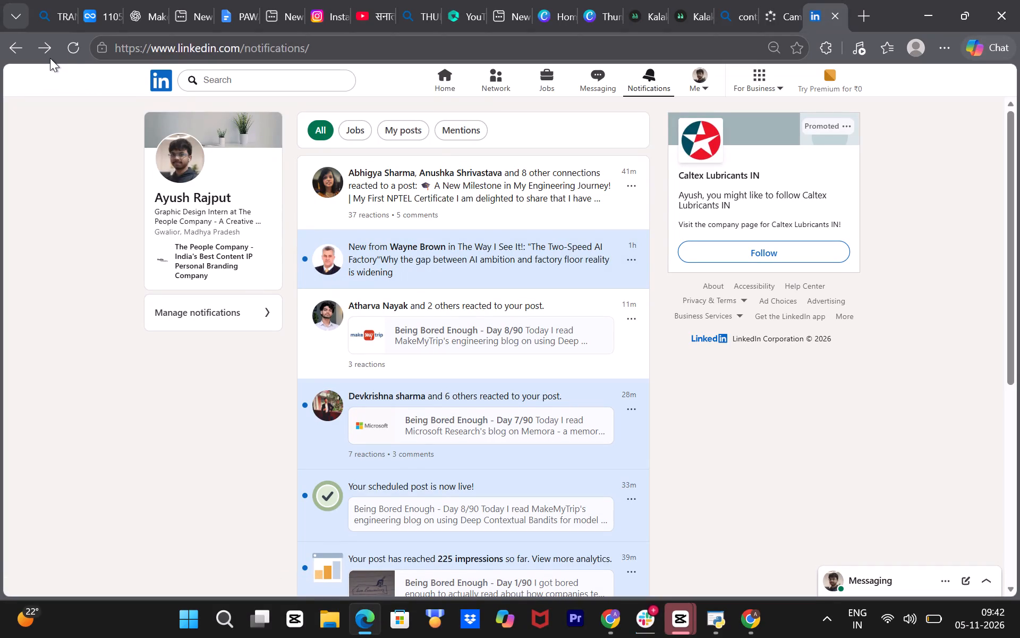
Refresh the LinkedIn notifications, then open the home feed and like the quote post about building the skills that make you good at the job.
click(73, 49)
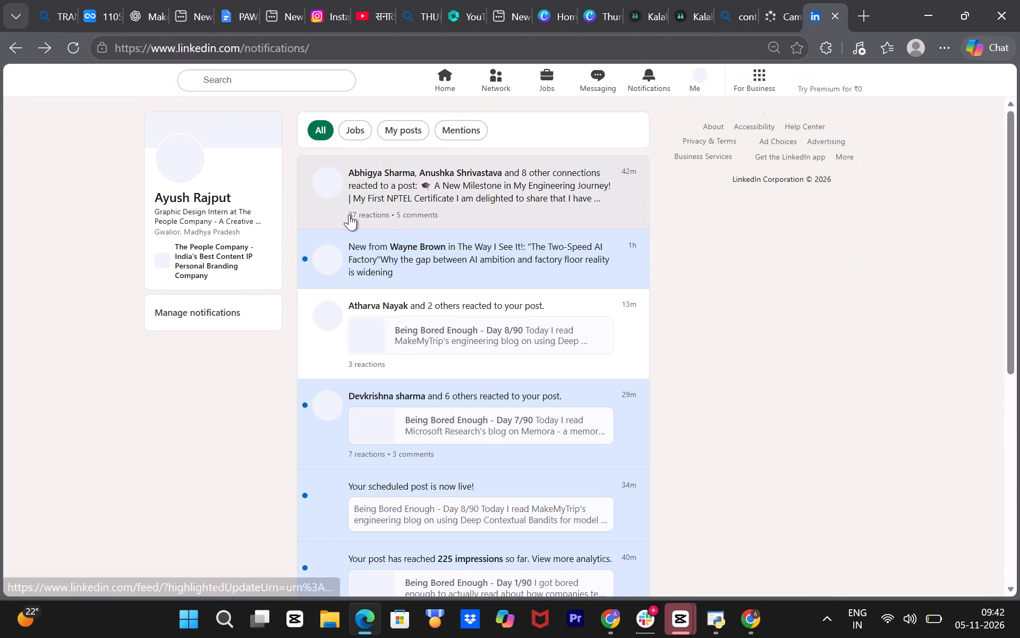
click(448, 74)
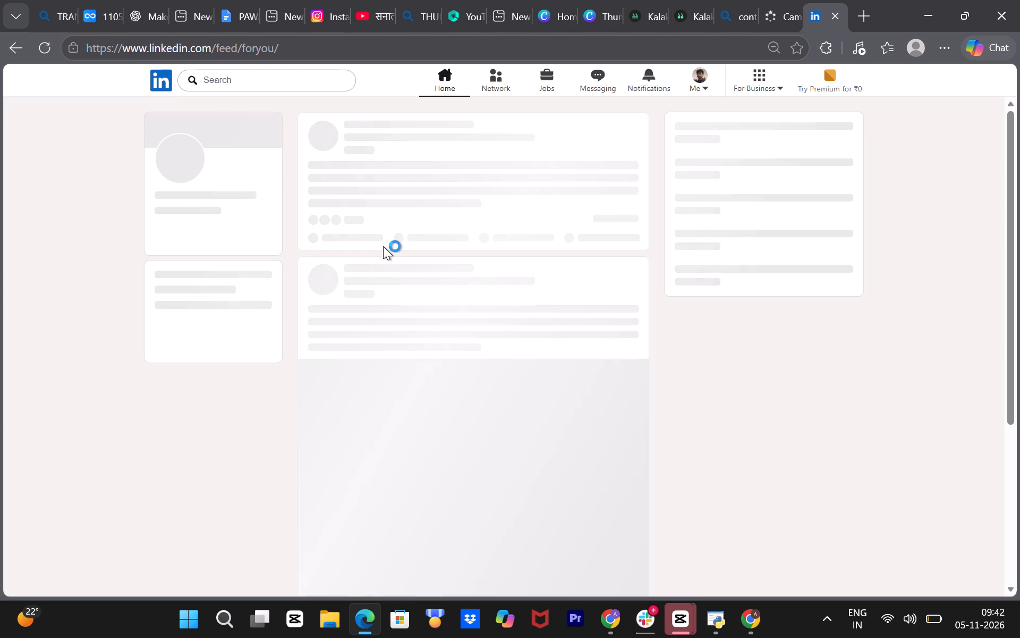
scroll(382, 225, down, 5)
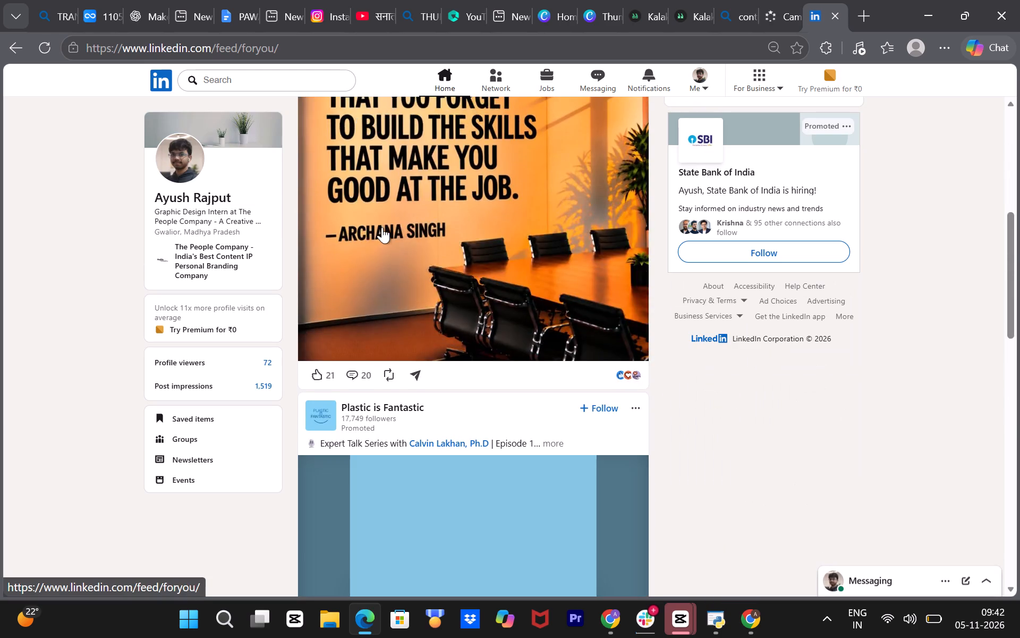
scroll(382, 230, down, 3)
scroll(367, 240, up, 2)
click(321, 290)
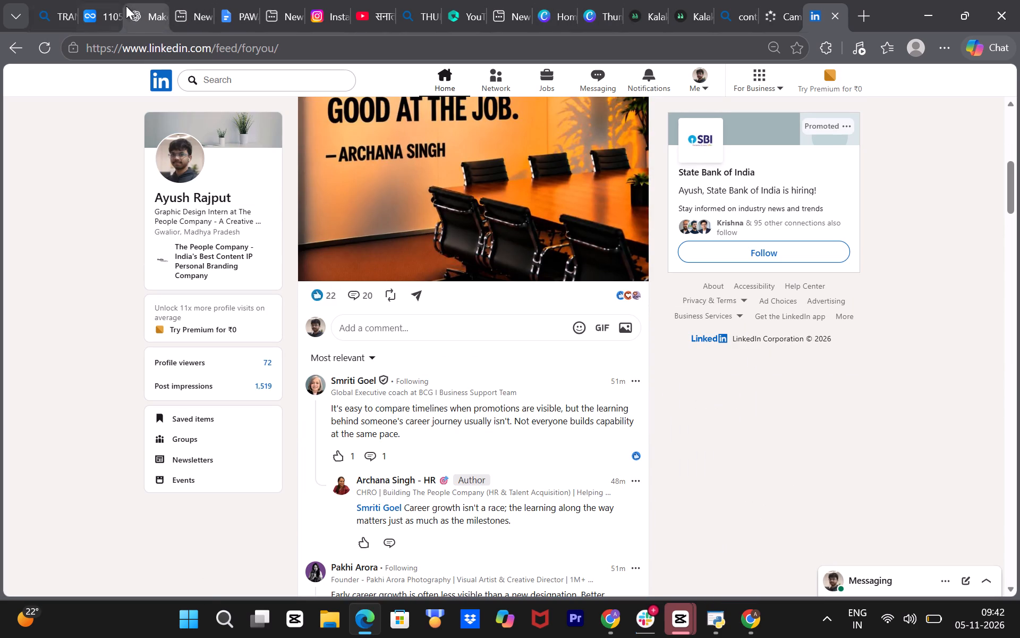
Return to the Kalakar editor and check the export progress of the reel 1105 (1)(3).
click(132, 1)
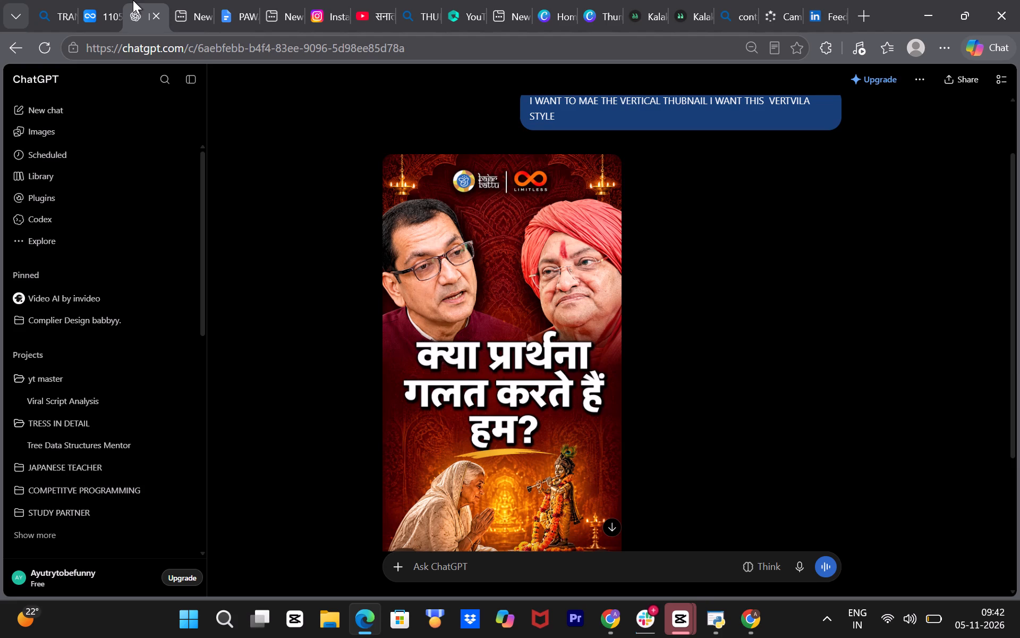
click(671, 0)
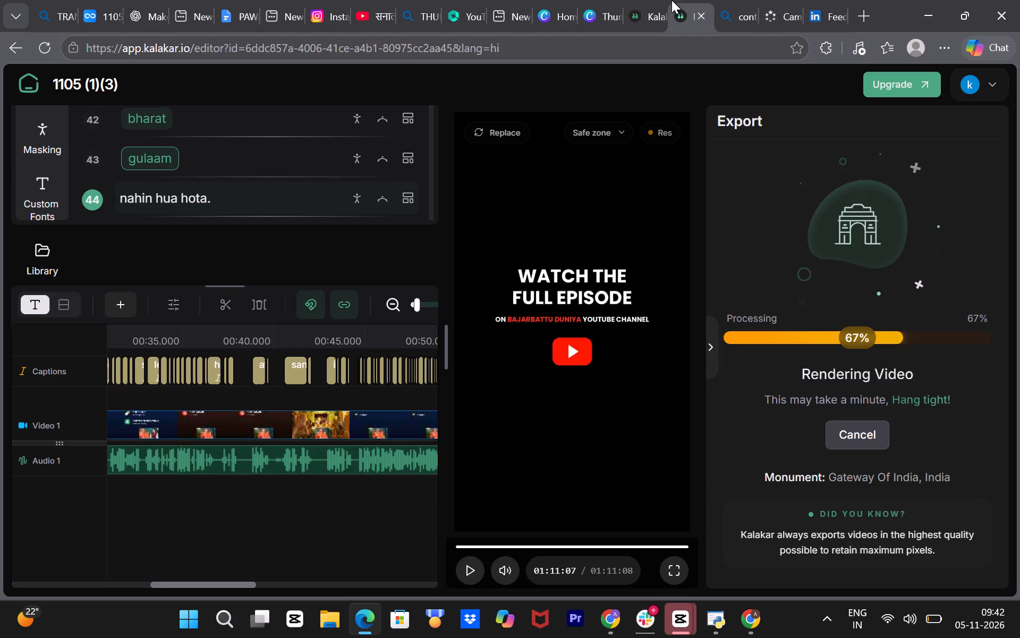
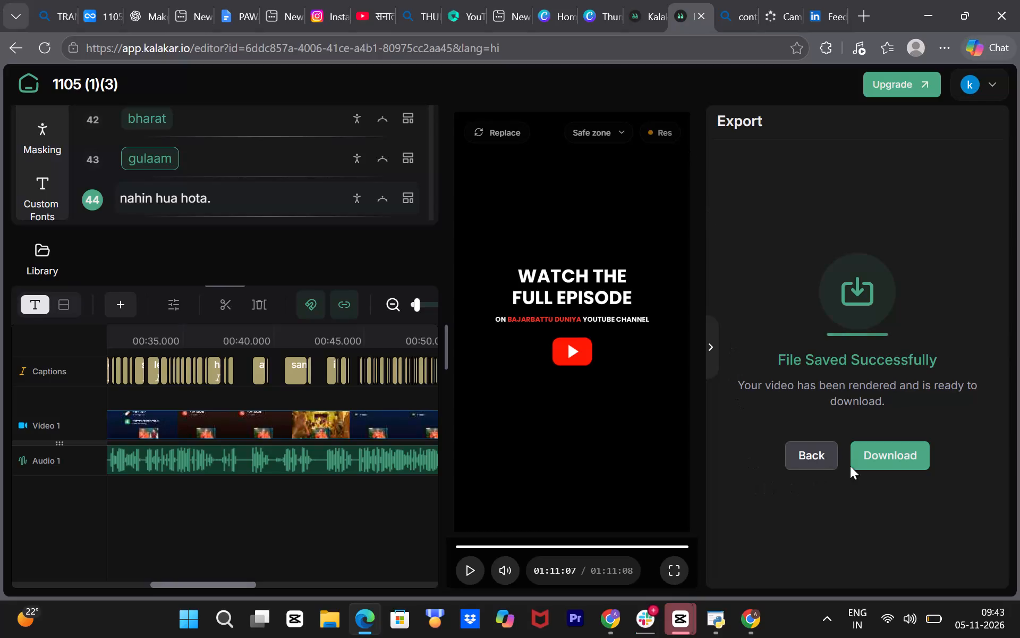
Download the rendered video of the reel 1105 (1)(3).
click(878, 449)
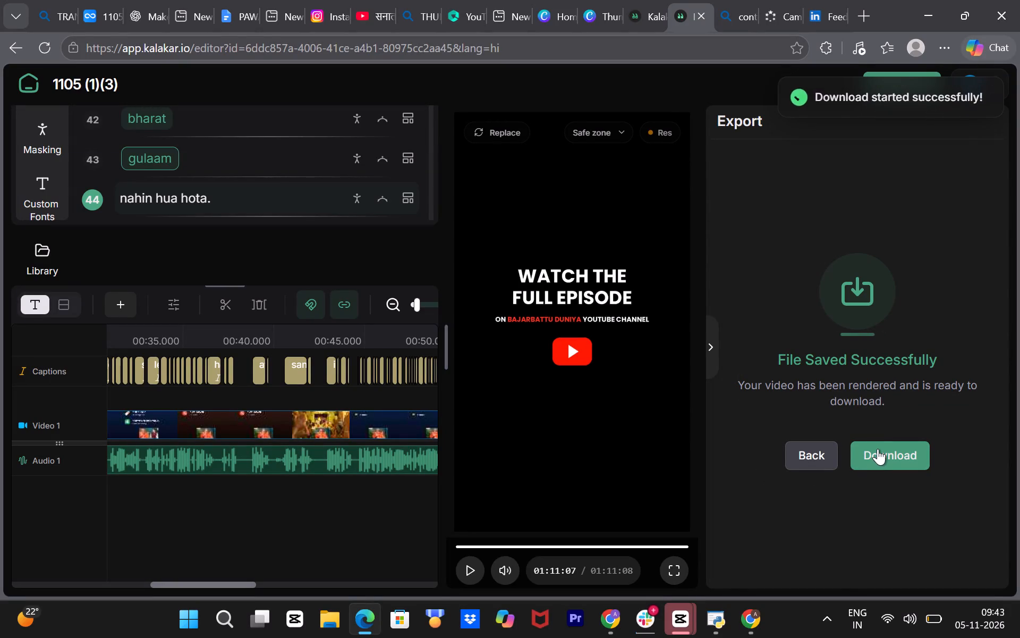
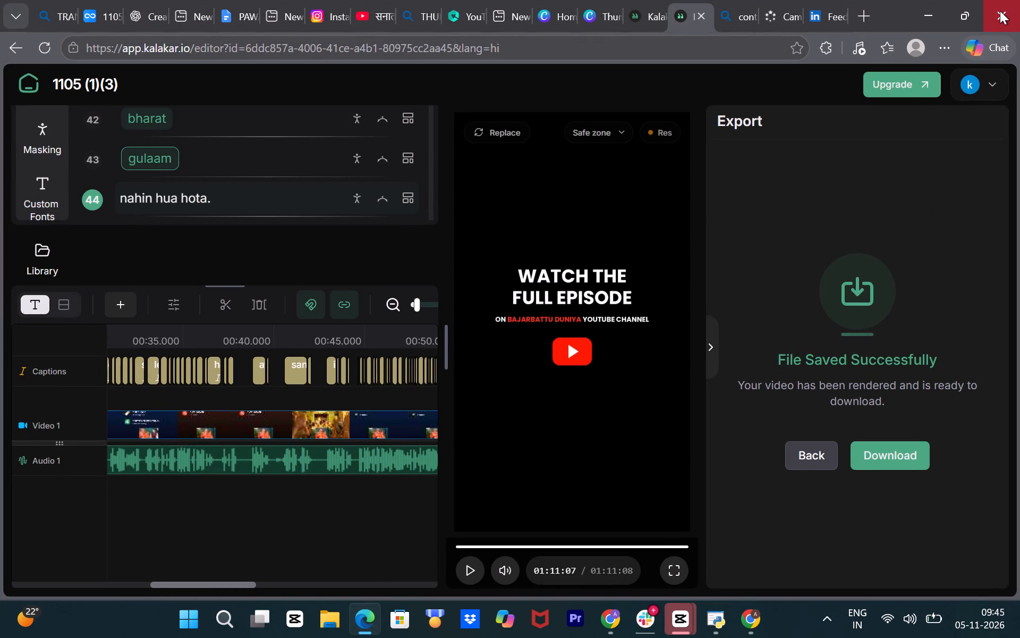
Close the Edge browser with the finished Kalakar export, the VidGrab downloader and the Chrome window with the Claude chat.
click(999, 10)
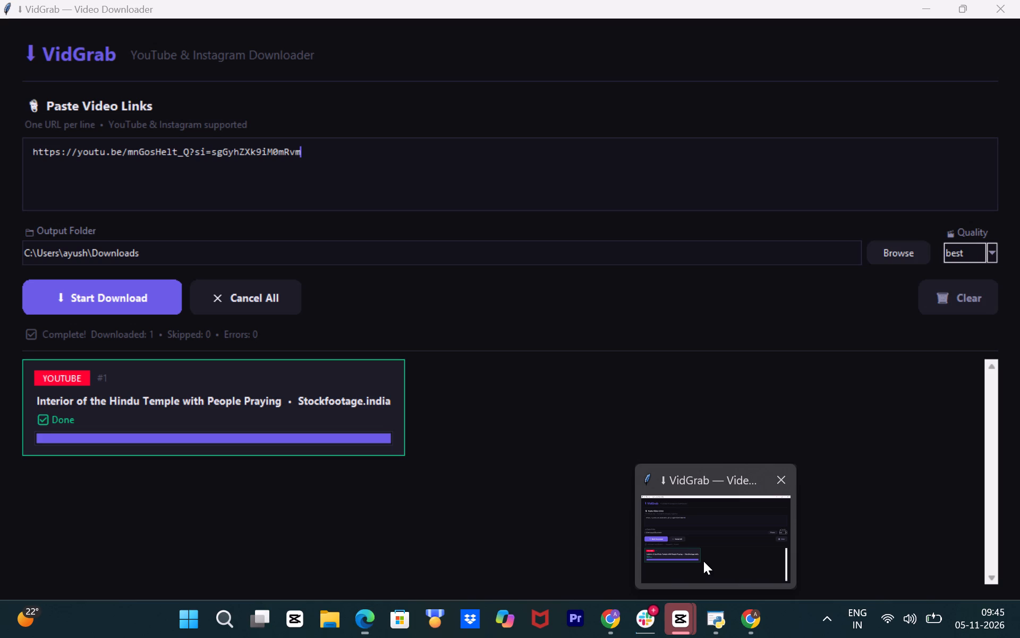
click(703, 561)
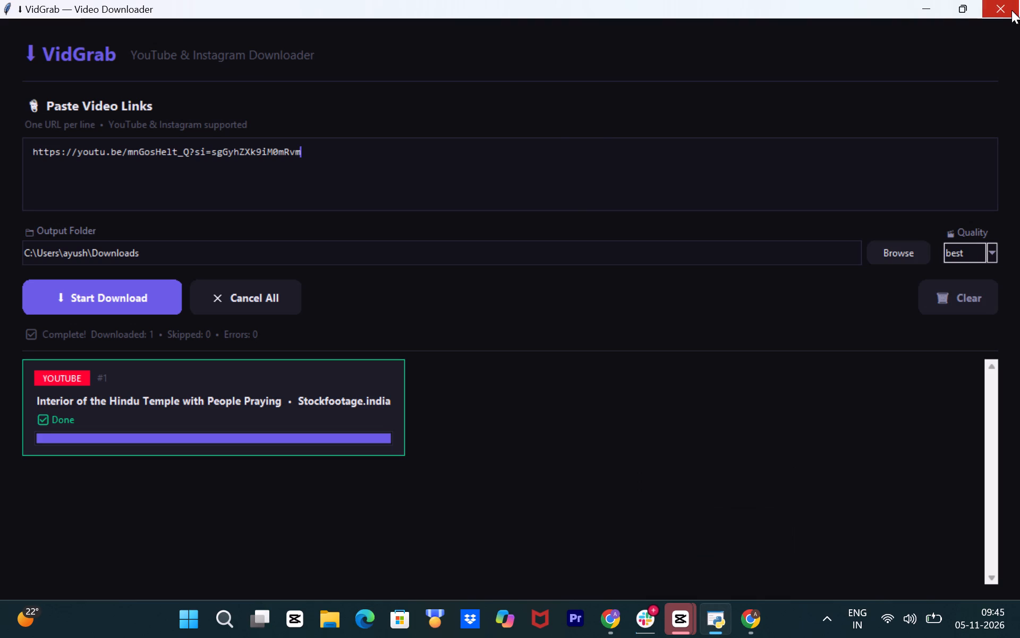
click(1010, 10)
click(744, 616)
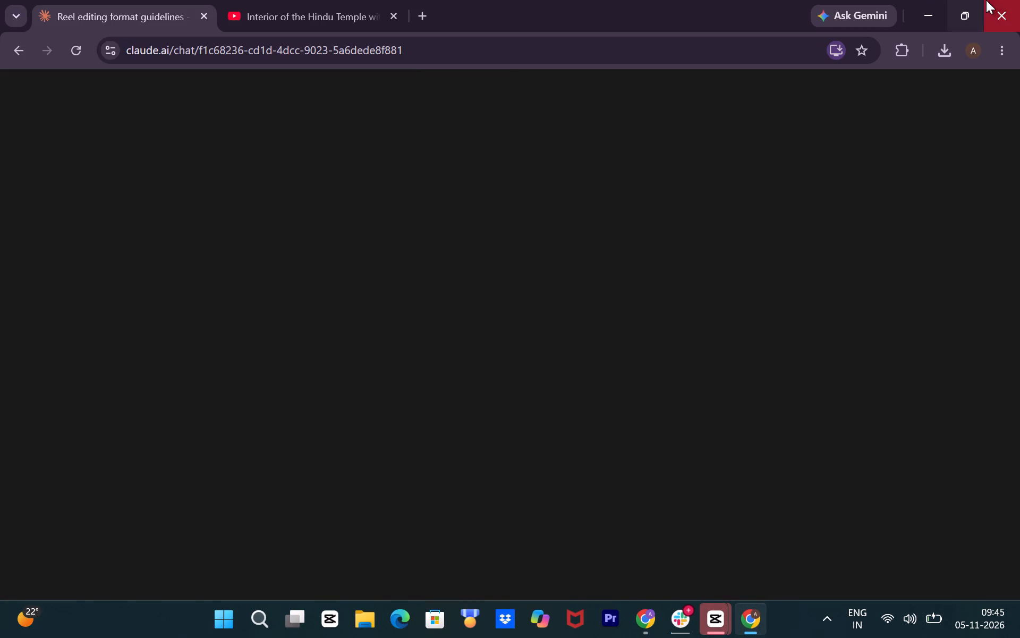
click(1015, 10)
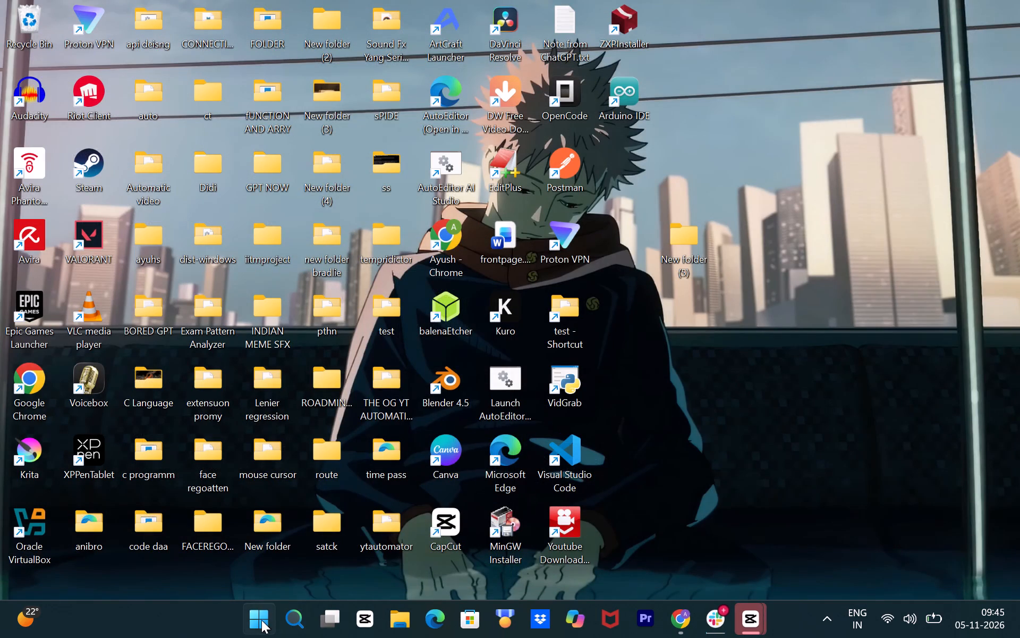
Open the Windows Start menu from the desktop.
click(260, 621)
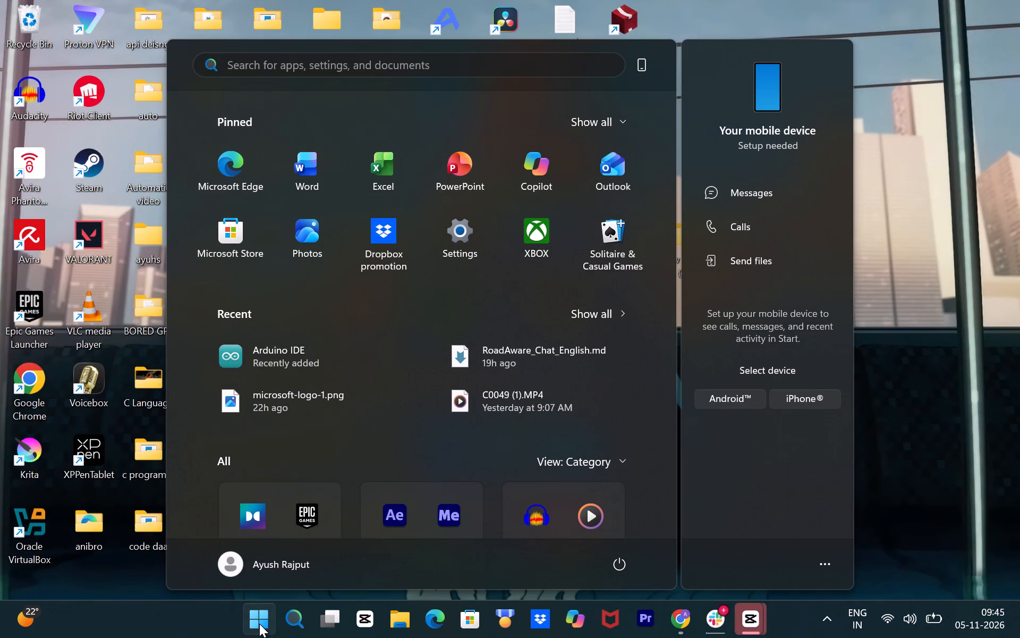
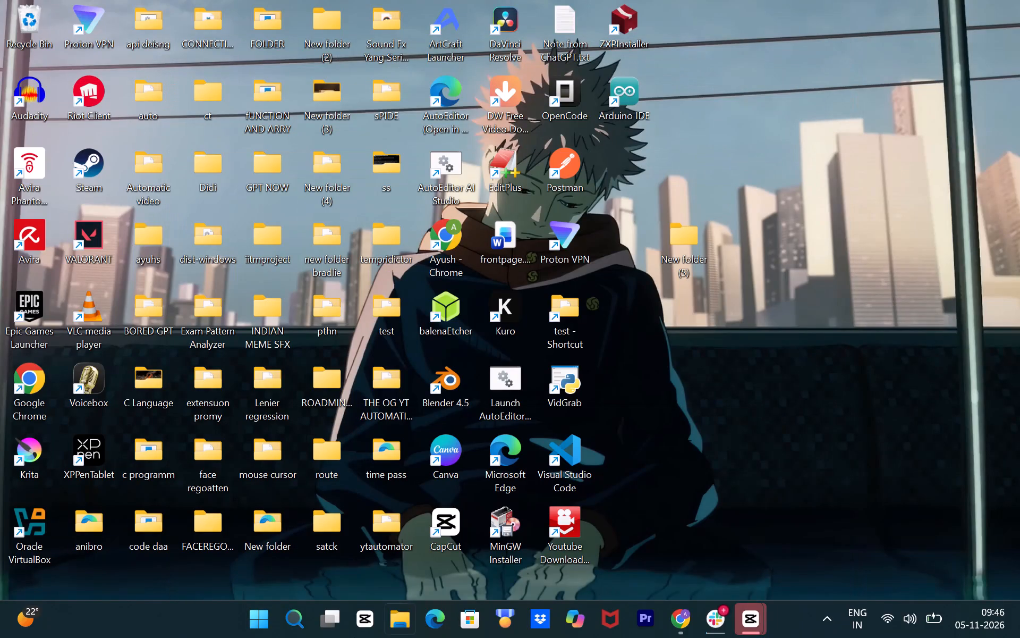
Bring up the Windows power options for shutting down the computer.
click(250, 618)
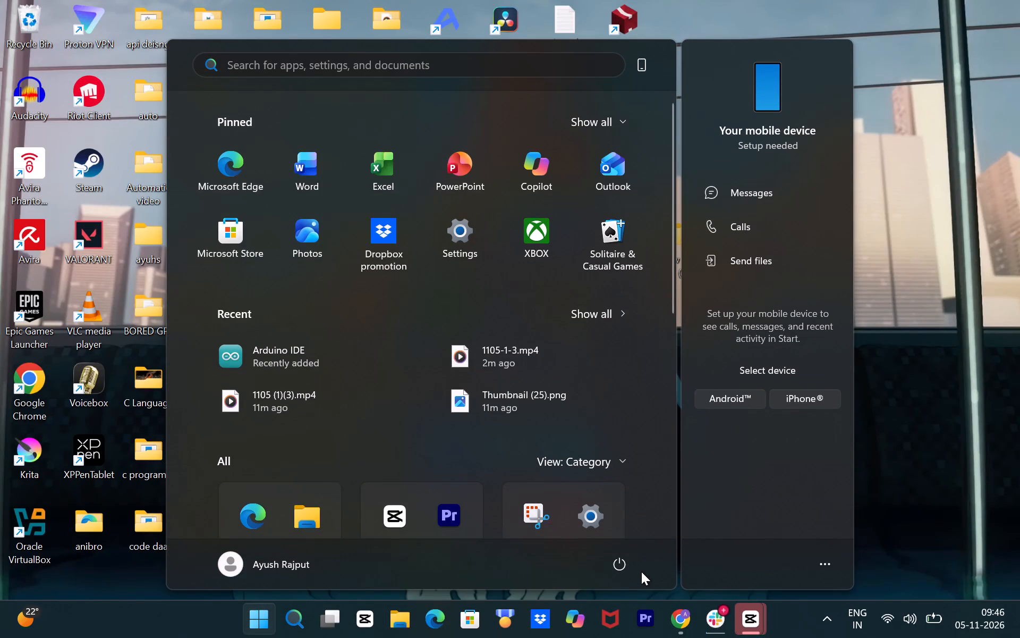
click(631, 568)
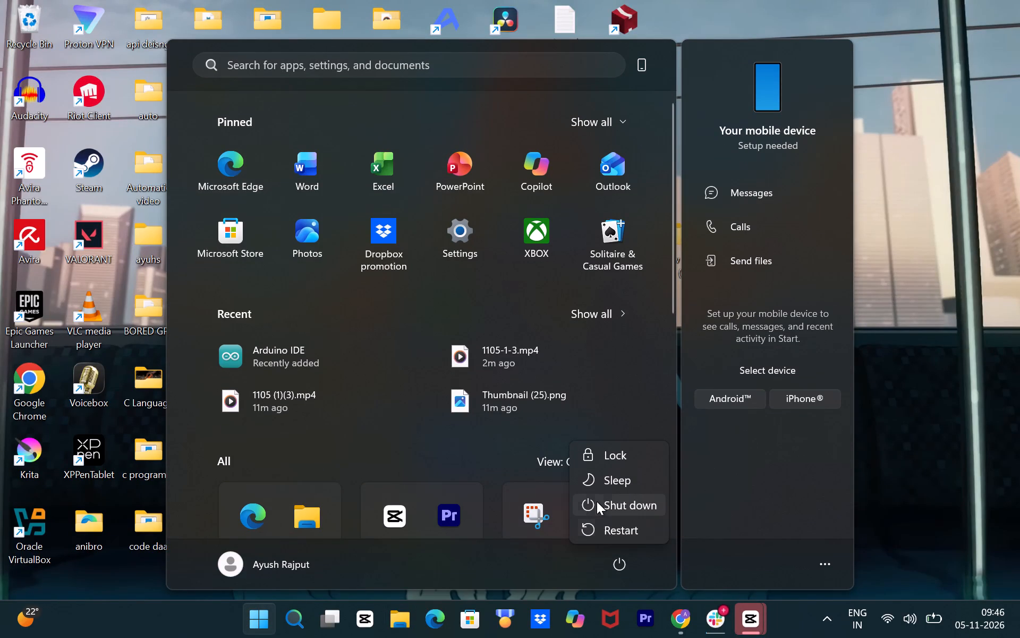